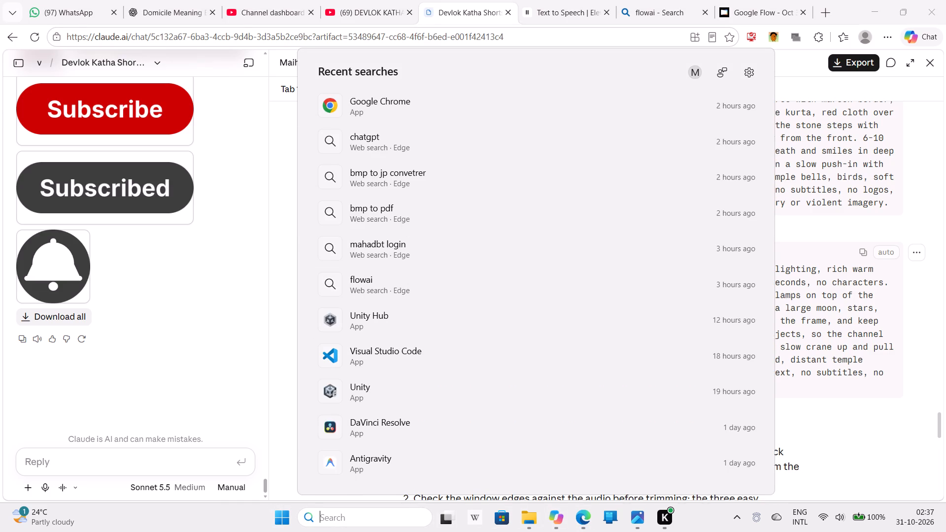
{"action": "type", "text": "davi"}
{"action": "key", "text": "n"}
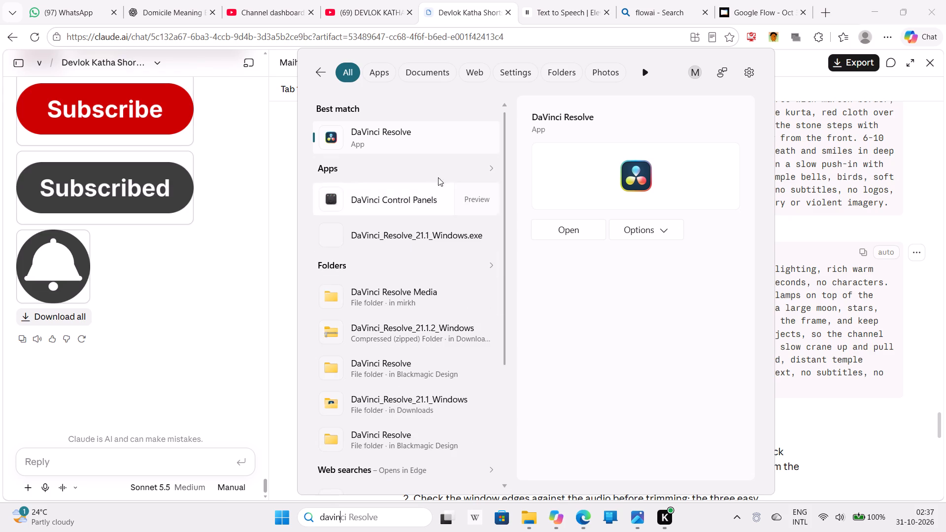
{"action": "left_click", "coordinate": [443, 133]}
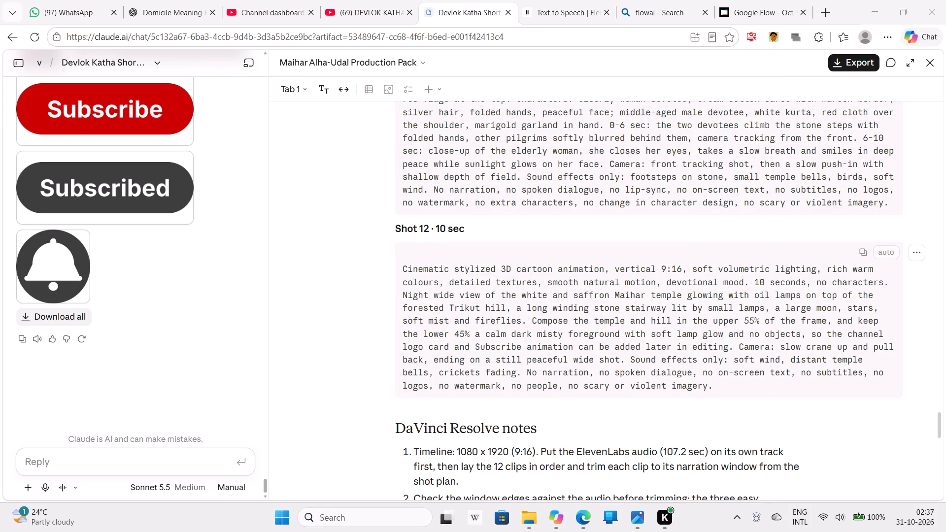
Extract the Oct 31 - 01_55 zip in the Downloads folder to its default destination, Downloads\Oct 31 - 01_55.
{"action": "left_click", "coordinate": [528, 531]}
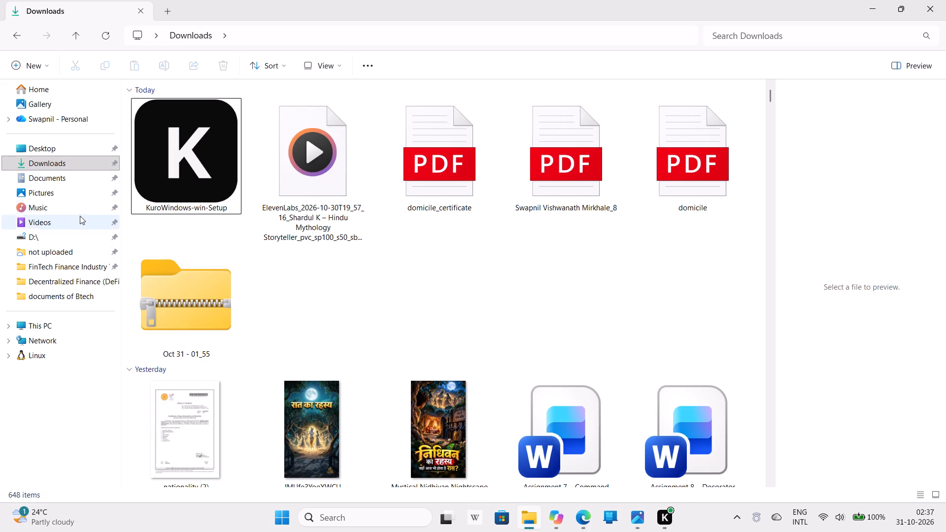
{"action": "left_click", "coordinate": [79, 160]}
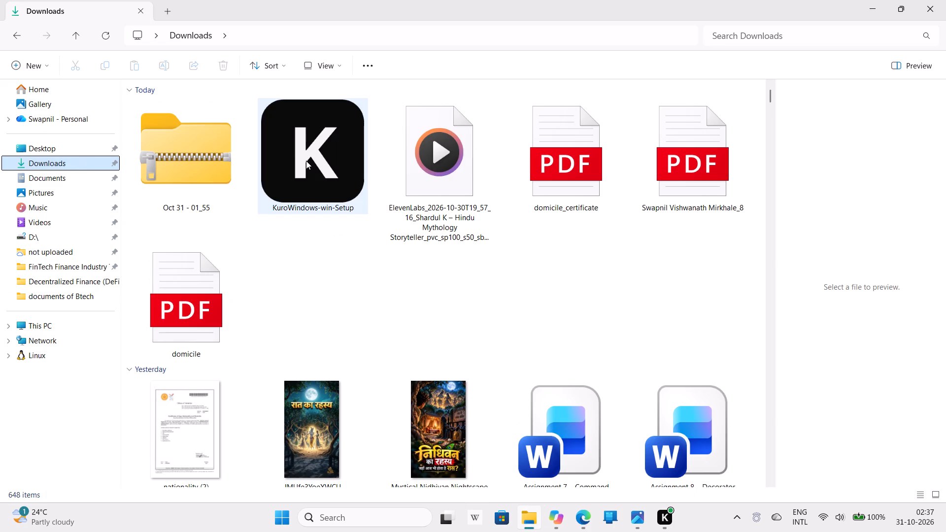
{"action": "left_click", "coordinate": [176, 174]}
{"action": "right_click", "coordinate": [176, 174]}
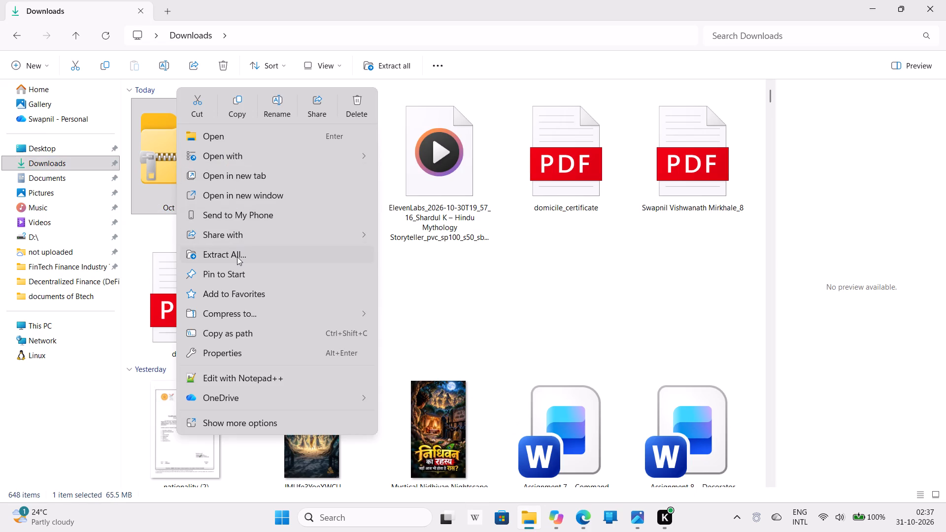
{"action": "left_click", "coordinate": [237, 257]}
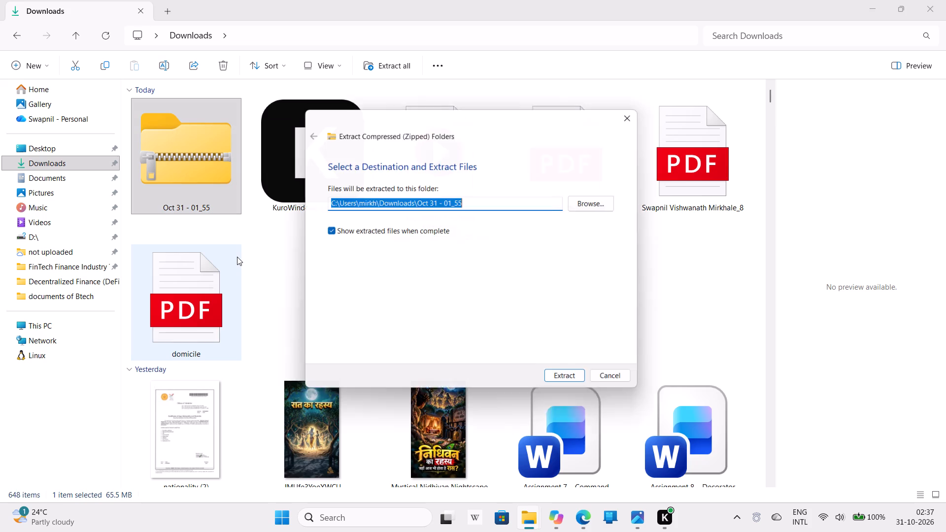
{"action": "left_click", "coordinate": [576, 378]}
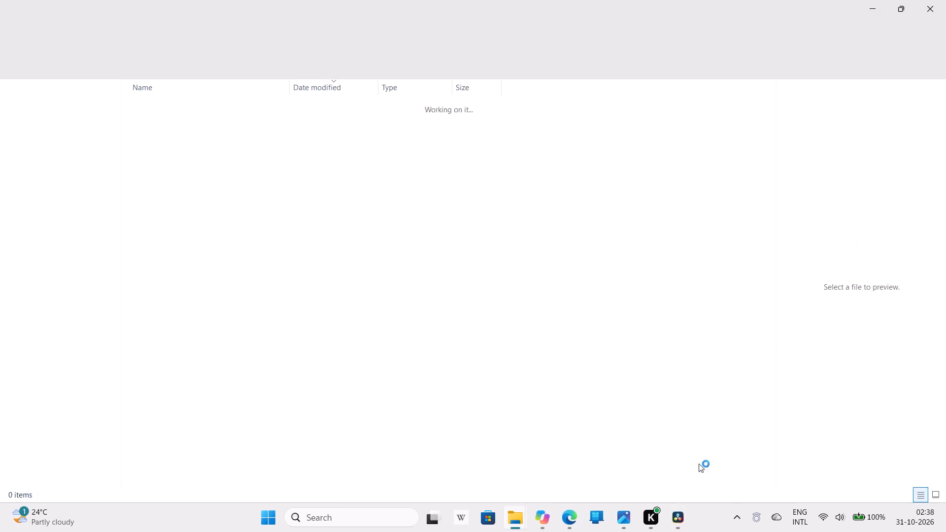
Preview several of the extracted shot clips in the Oct 31 - 01_55 folder.
{"action": "left_click", "coordinate": [228, 313]}
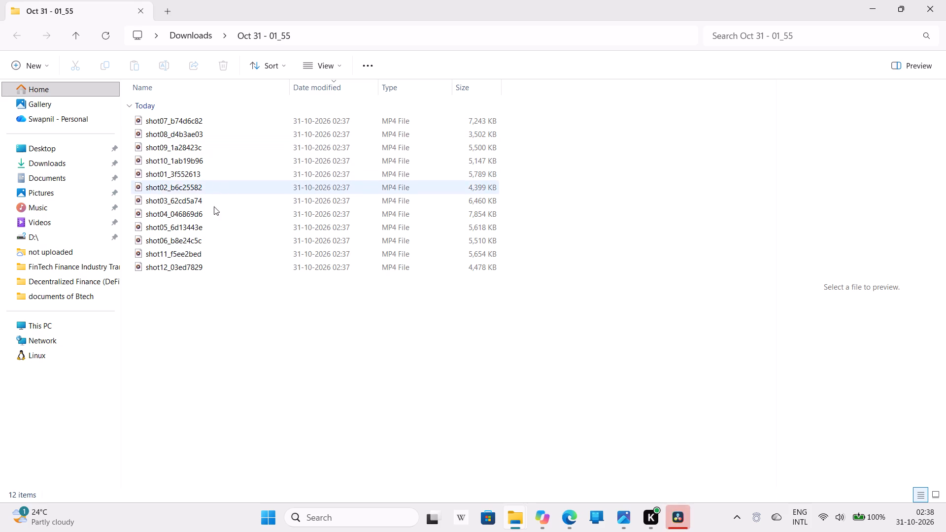
{"action": "left_click", "coordinate": [212, 254]}
{"action": "left_click", "coordinate": [211, 235]}
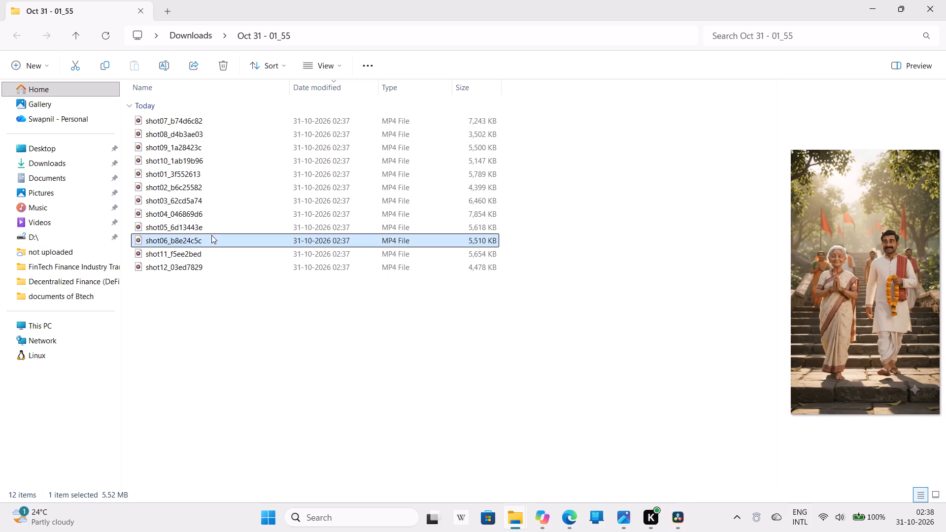
{"action": "left_click", "coordinate": [218, 219]}
{"action": "left_click", "coordinate": [229, 196]}
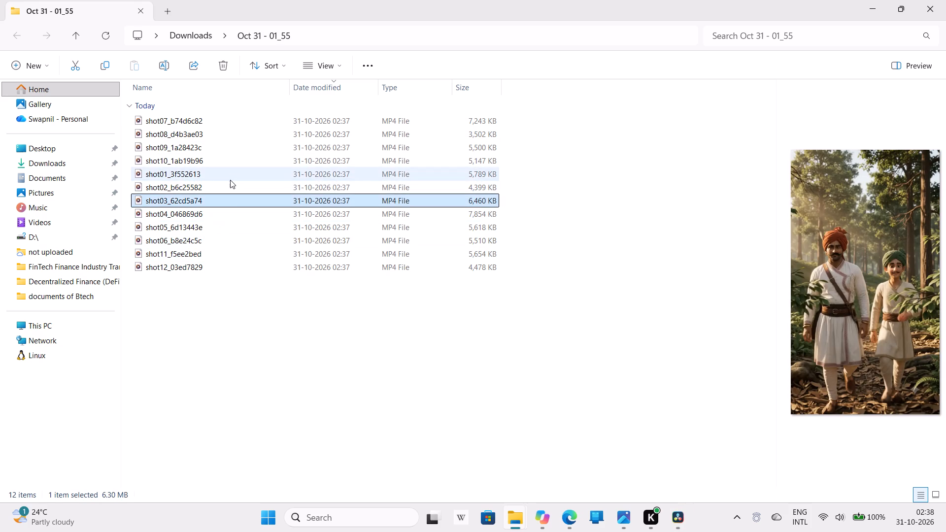
{"action": "left_click", "coordinate": [230, 180]}
{"action": "left_click", "coordinate": [240, 155]}
{"action": "left_click", "coordinate": [233, 171]}
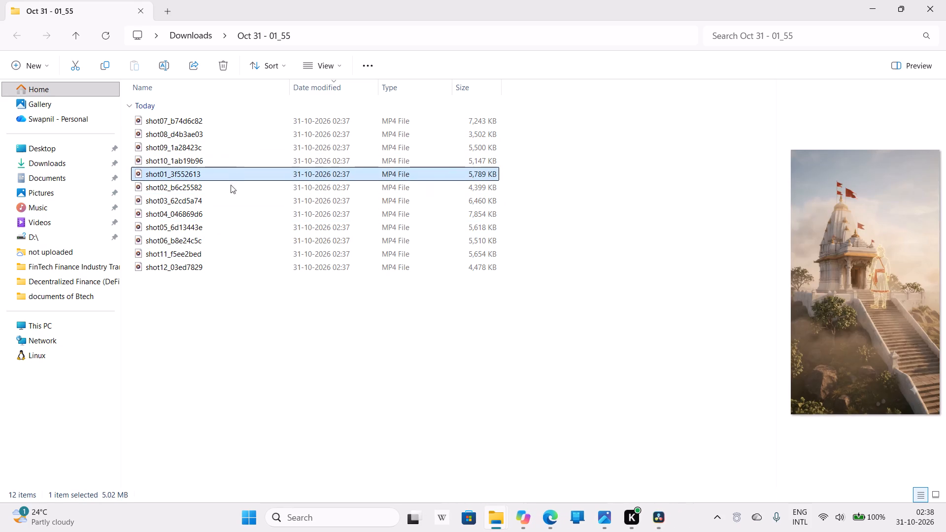
{"action": "left_click", "coordinate": [223, 344]}
Switch to DaVinci Resolve and create a new local project named alha, keeping the default media location.
{"action": "left_click", "coordinate": [663, 515]}
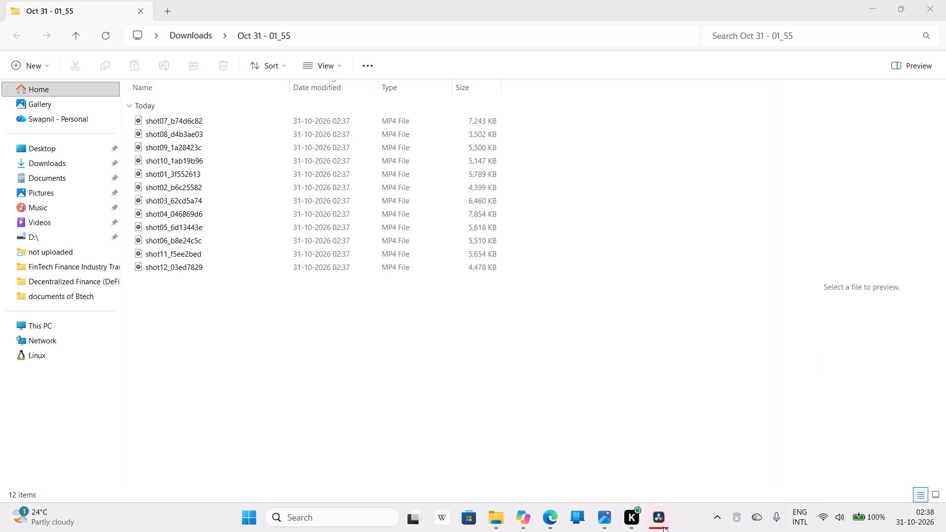
{"action": "left_click", "coordinate": [663, 527]}
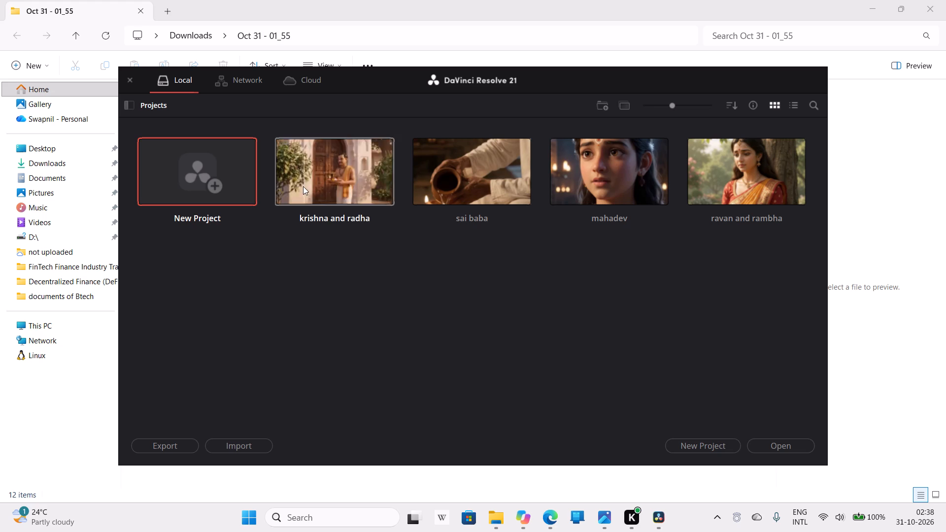
{"action": "left_click", "coordinate": [313, 259]}
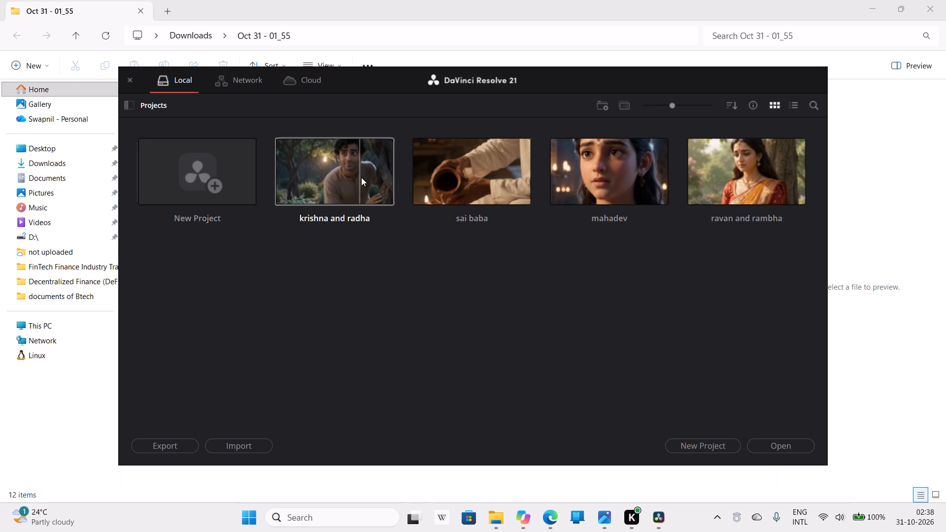
{"action": "left_click", "coordinate": [334, 268]}
{"action": "left_click", "coordinate": [222, 192]}
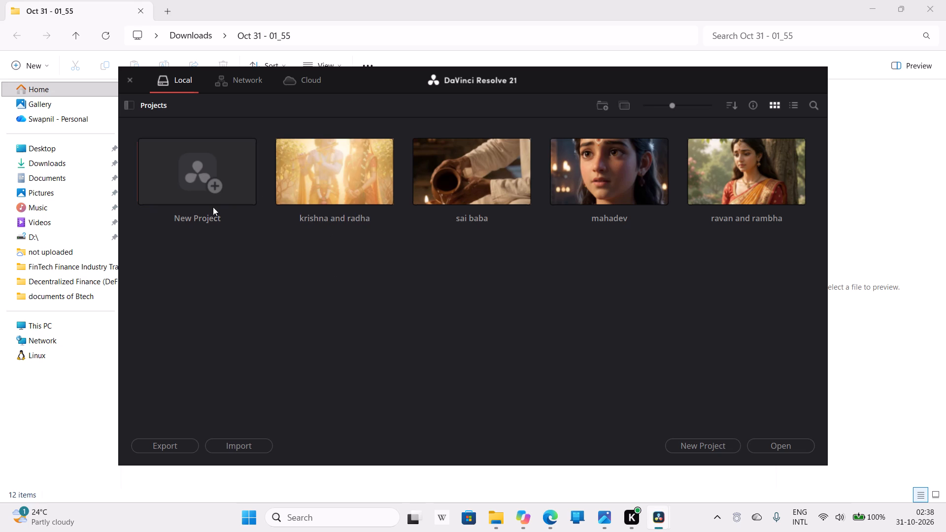
{"action": "left_click", "coordinate": [463, 248]}
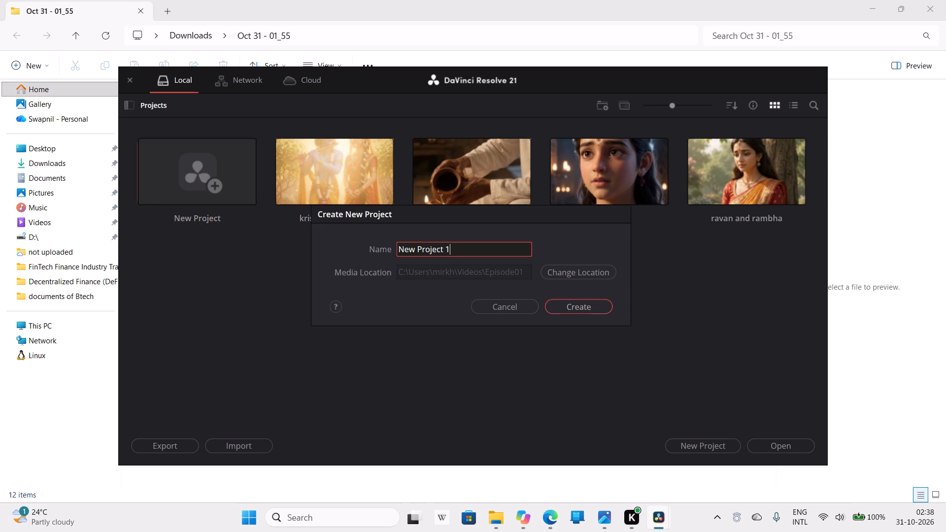
{"action": "left_click", "coordinate": [463, 248]}
{"action": "key", "text": "BackSpace"}
{"action": "key", "text": "BackSpace"}
{"action": "key", "text": "BackSpace"}
{"action": "key", "text": "BackSpace"}
{"action": "key", "text": "BackSpace"}
{"action": "key", "text": "BackSpace"}
{"action": "key", "text": "BackSpace"}
{"action": "key", "text": "BackSpace"}
{"action": "key", "text": "BackSpace"}
{"action": "key", "text": "BackSpace"}
{"action": "key", "text": "BackSpace"}
{"action": "key", "text": "BackSpace"}
{"action": "key", "text": "BackSpace"}
{"action": "key", "text": "BackSpace"}
{"action": "key", "text": "BackSpace"}
{"action": "key", "text": "BackSpace"}
{"action": "key", "text": "BackSpace"}
{"action": "key", "text": "BackSpace"}
{"action": "key", "text": "BackSpace"}
{"action": "key", "text": "BackSpace"}
{"action": "type", "text": "kishkindham"}
{"action": "key", "text": "BackSpace"}
{"action": "key", "text": "BackSpace"}
{"action": "key", "text": "BackSpace"}
{"action": "key", "text": "BackSpace"}
{"action": "key", "text": "BackSpace"}
{"action": "key", "text": "BackSpace"}
{"action": "key", "text": "BackSpace"}
{"action": "key", "text": "BackSpace"}
{"action": "key", "text": "BackSpace"}
{"action": "key", "text": "BackSpace"}
{"action": "key", "text": "BackSpace"}
{"action": "key", "text": "BackSpace"}
{"action": "key", "text": "BackSpace"}
{"action": "key", "text": "BackSpace"}
{"action": "key", "text": "BackSpace"}
{"action": "key", "text": "BackSpace"}
{"action": "key", "text": "BackSpace"}
{"action": "key", "text": "BackSpace"}
{"action": "key", "text": "BackSpace"}
{"action": "key", "text": "BackSpace"}
{"action": "type", "text": "alha"}
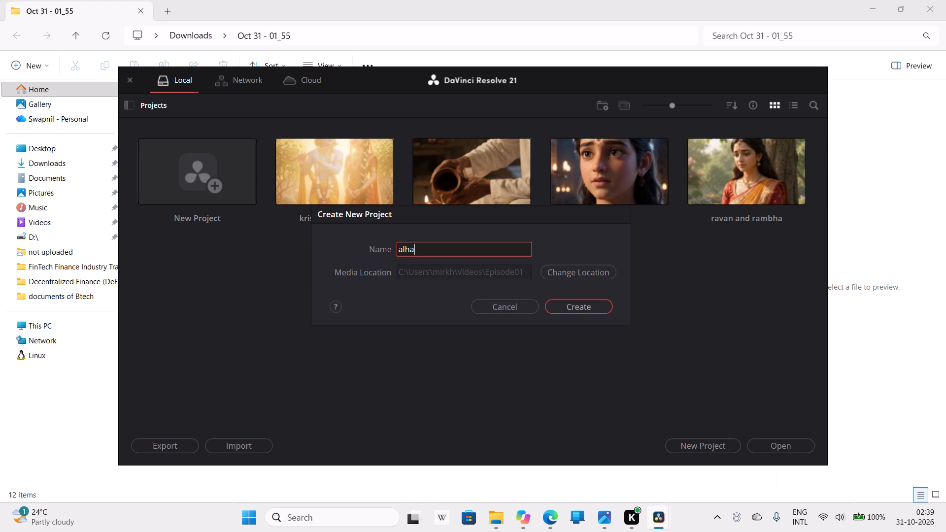
{"action": "key", "text": "Return"}
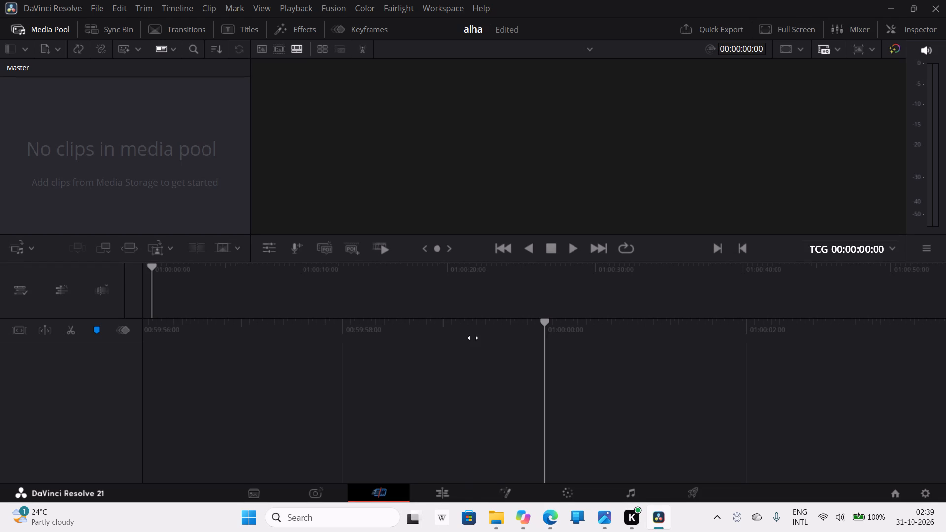
On the Edit page, import the ElevenLabs narration audio file from Downloads into the Master bin.
{"action": "left_click", "coordinate": [438, 493]}
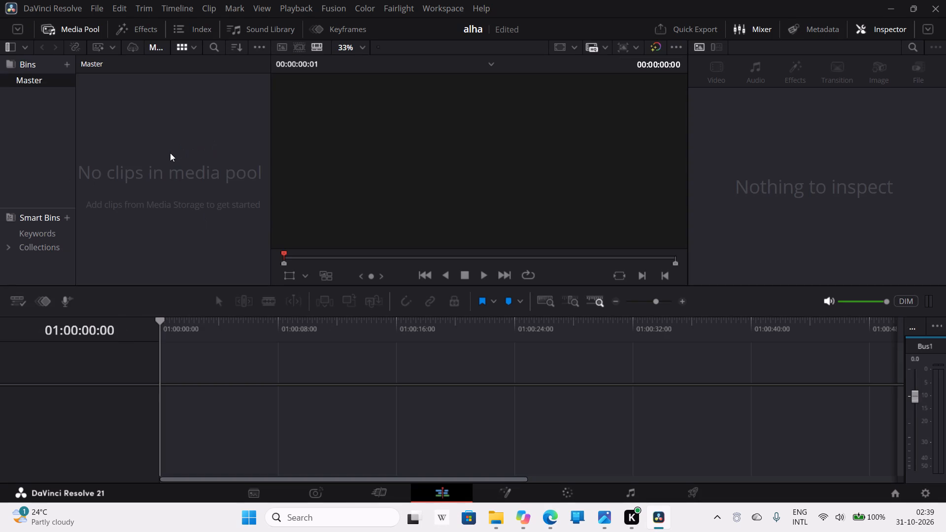
{"action": "right_click", "coordinate": [170, 153]}
{"action": "left_click", "coordinate": [222, 305]}
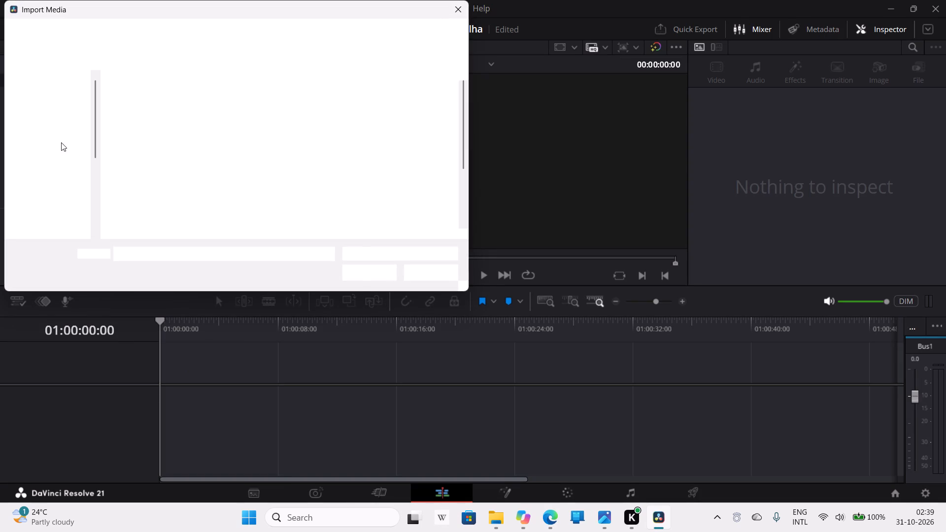
{"action": "left_click", "coordinate": [53, 154]}
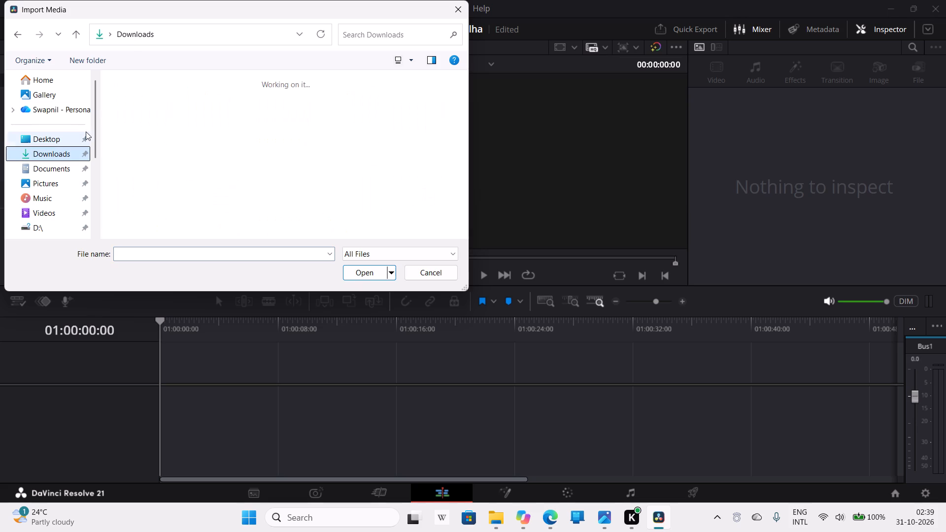
{"action": "left_click", "coordinate": [234, 150]}
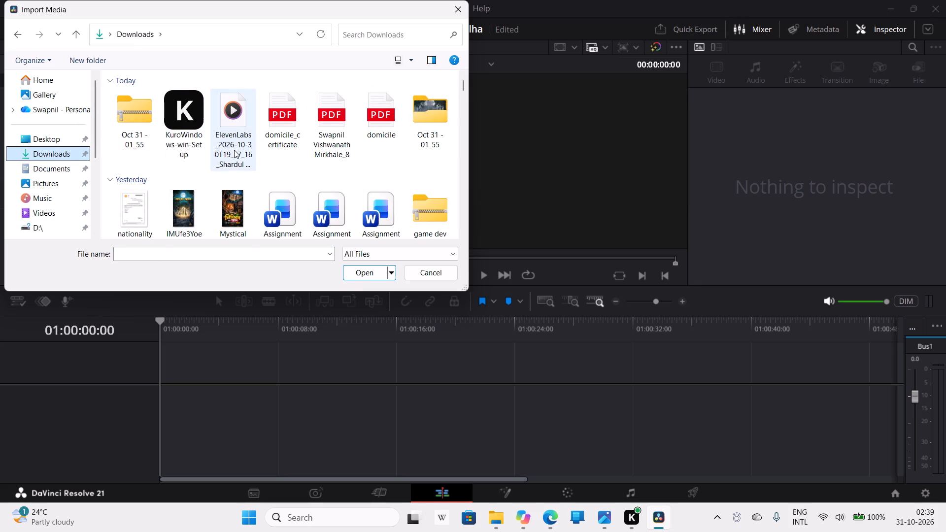
{"action": "left_click", "coordinate": [356, 273]}
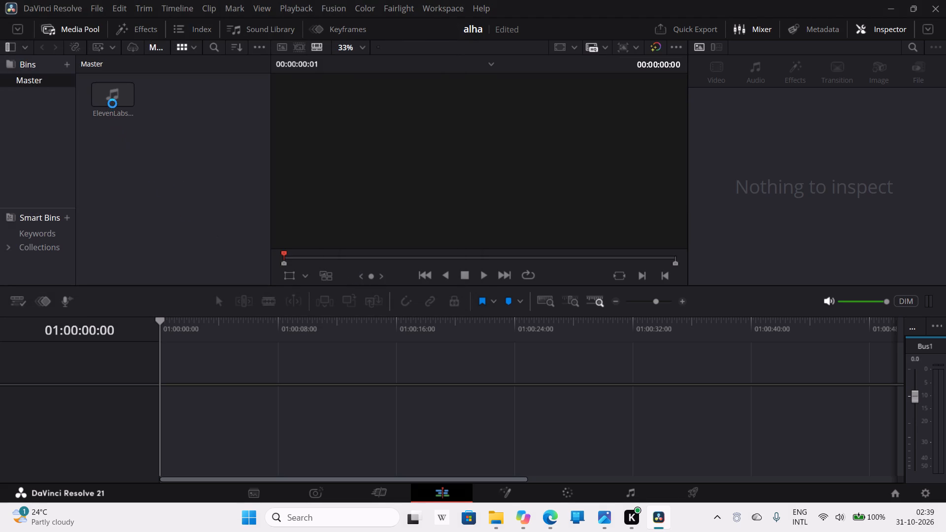
Place the ElevenLabs narration on track Audio 1 of a new timeline, starting at 01:00:00:00.
{"action": "right_click", "coordinate": [121, 407]}
{"action": "left_click_drag", "start_coordinate": [111, 97], "coordinate": [129, 124]}
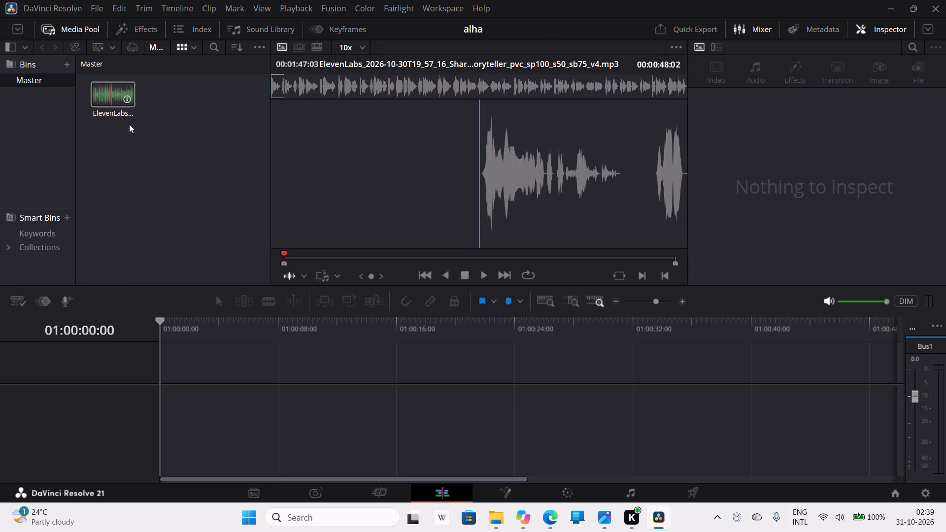
{"action": "left_click_drag", "start_coordinate": [129, 124], "coordinate": [231, 439]}
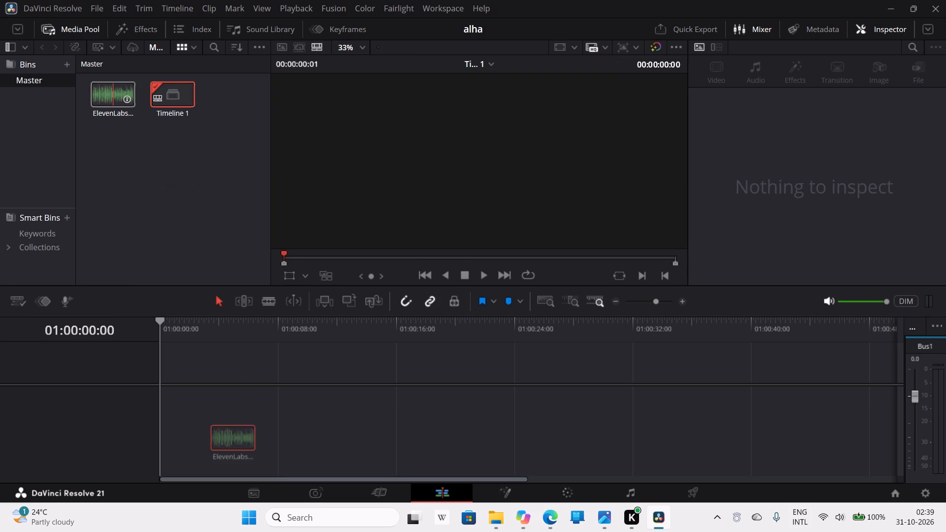
{"action": "left_click_drag", "start_coordinate": [231, 439], "coordinate": [203, 470]}
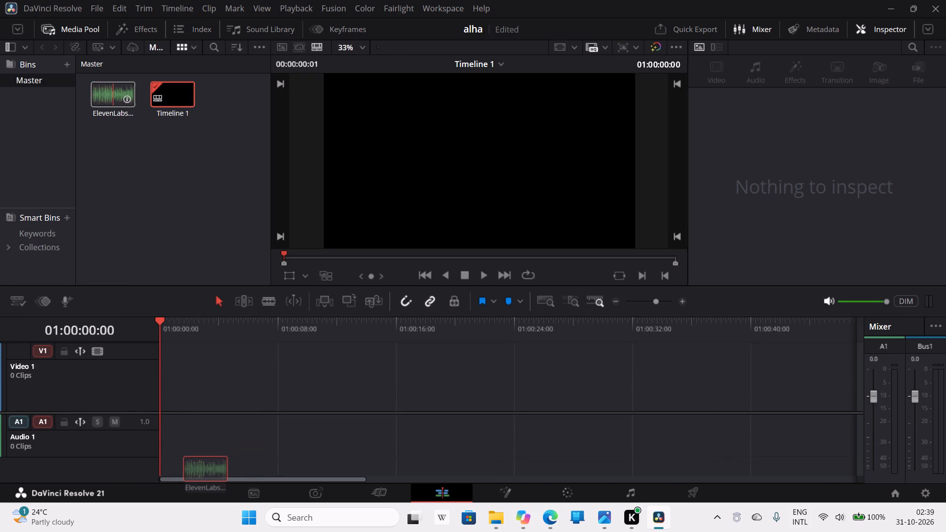
{"action": "left_click_drag", "start_coordinate": [203, 470], "coordinate": [162, 442]}
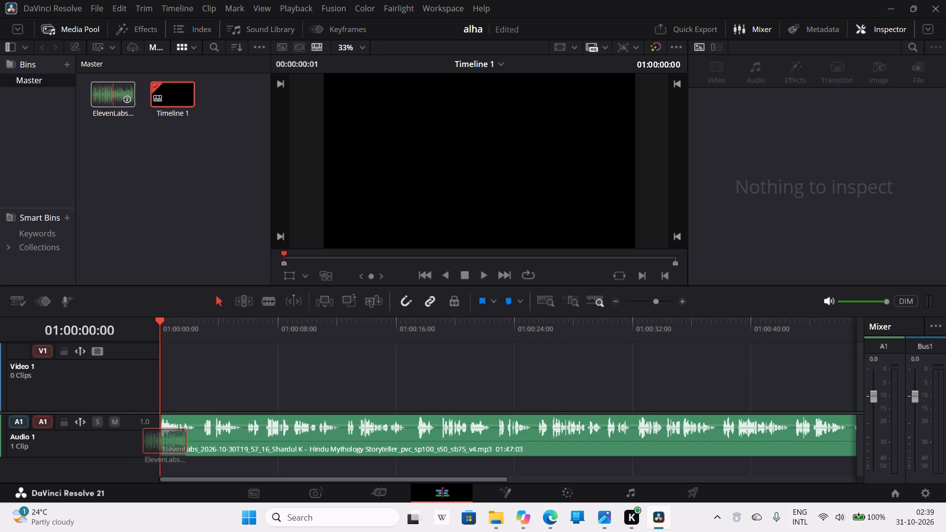
{"action": "left_click_drag", "start_coordinate": [162, 442], "coordinate": [162, 441]}
{"action": "left_click", "coordinate": [285, 389]}
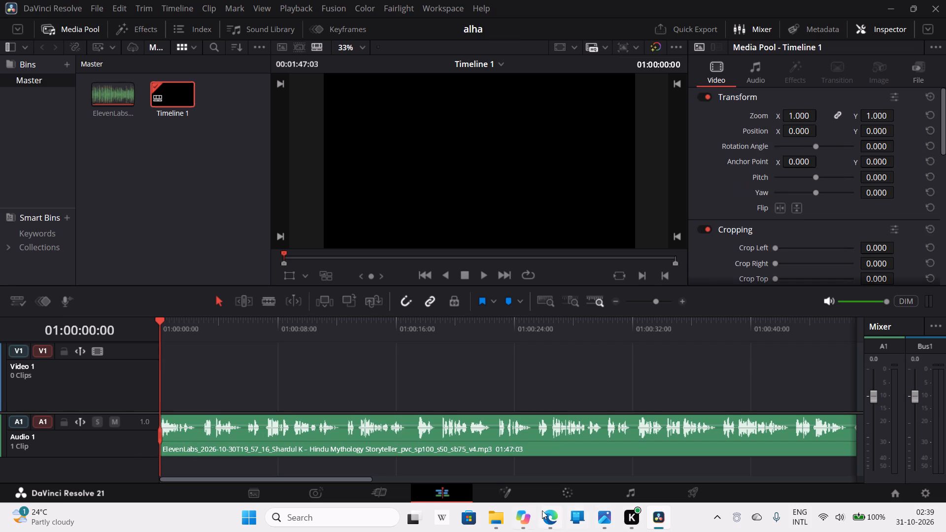
Move the narration clip down from Audio 1 to a new track A2, keeping its start at 01:00:00:00.
{"action": "left_click_drag", "start_coordinate": [376, 434], "coordinate": [371, 452]}
{"action": "left_click_drag", "start_coordinate": [371, 452], "coordinate": [367, 466]}
{"action": "left_click", "coordinate": [371, 426]}
{"action": "scroll", "coordinate": [371, 423], "scroll_direction": "up", "scroll_amount": 3}
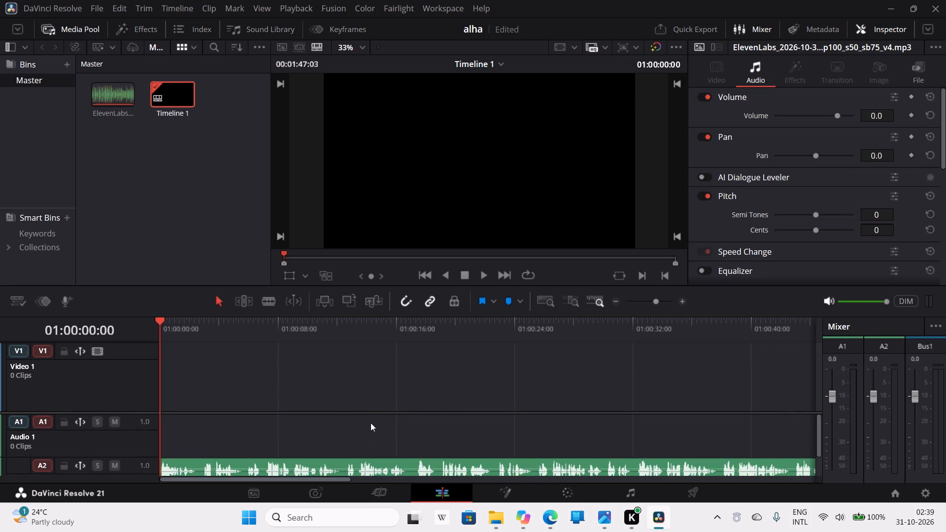
{"action": "scroll", "coordinate": [371, 423], "scroll_direction": "up", "scroll_amount": 1}
Import all the shot clips, shot01 to shot12, from Downloads\Oct 31 - 01_55 into the Master bin.
{"action": "left_click", "coordinate": [156, 188]}
{"action": "right_click", "coordinate": [156, 189]}
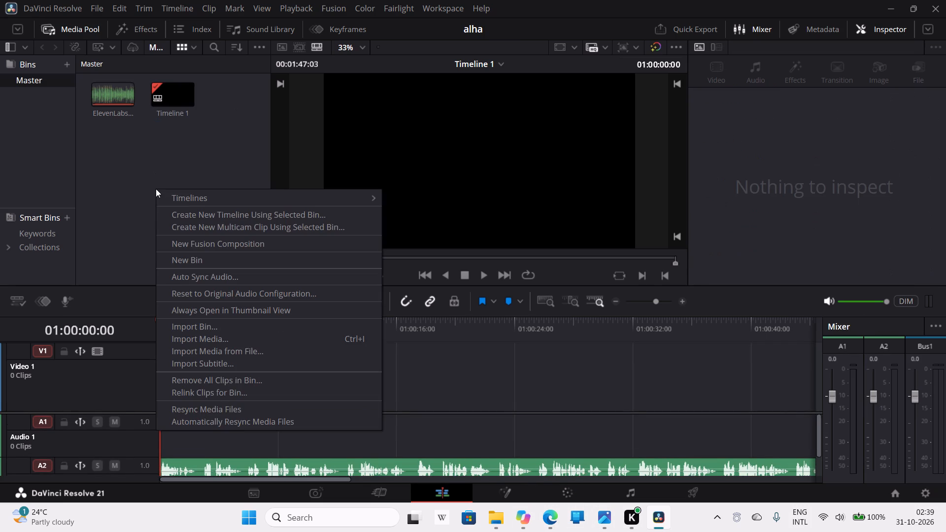
{"action": "left_click", "coordinate": [194, 342]}
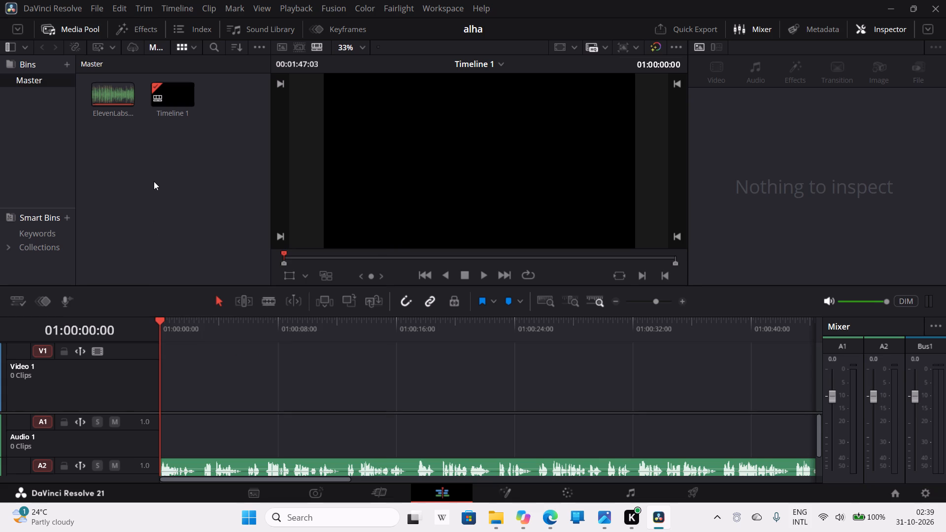
{"action": "double_click", "coordinate": [429, 127]}
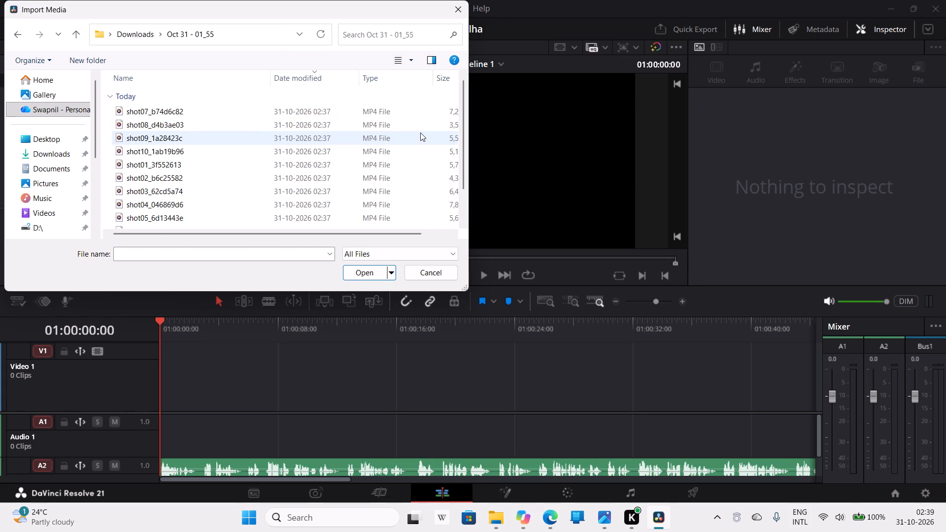
{"action": "key", "text": "ctrl+a"}
{"action": "left_click", "coordinate": [366, 273]}
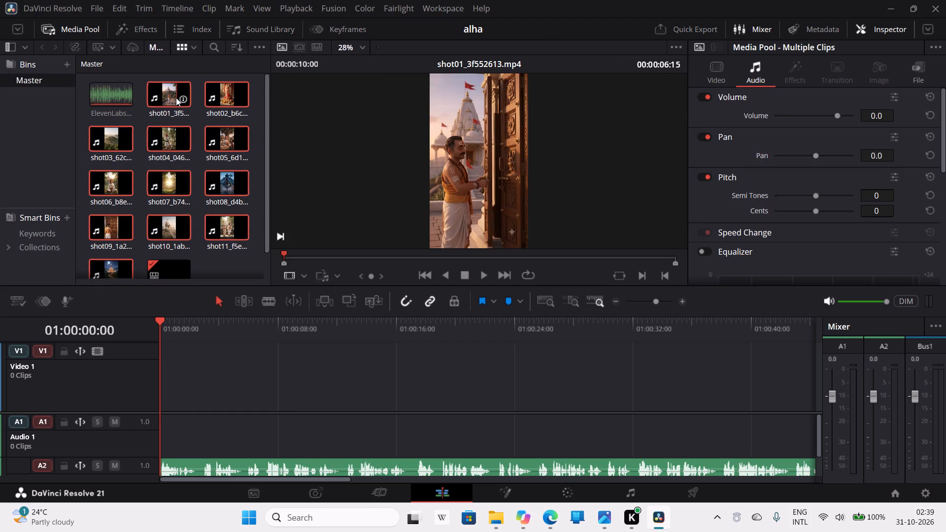
Place all the imported shot clips in sequence on Video 1 and Audio 1, starting at 01:00:00:00.
{"action": "left_click_drag", "start_coordinate": [176, 98], "coordinate": [232, 307]}
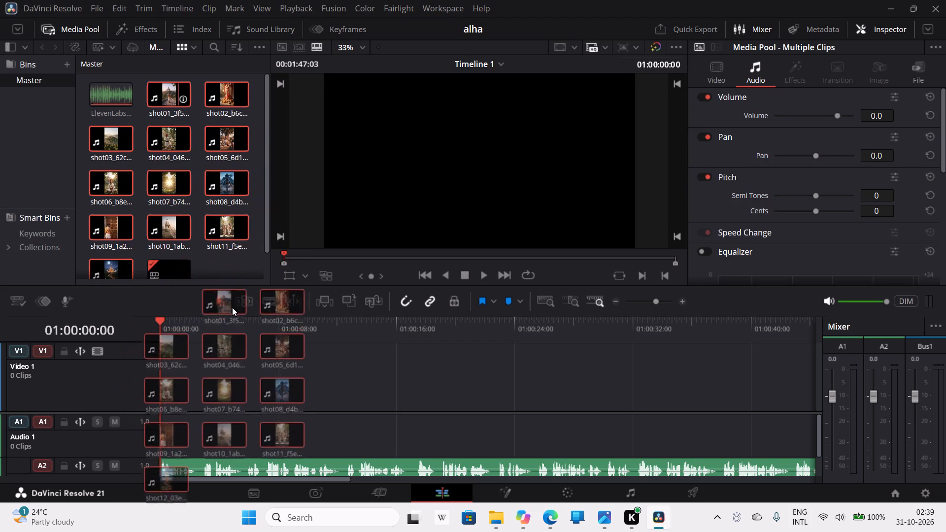
{"action": "left_click_drag", "start_coordinate": [232, 307], "coordinate": [173, 362]}
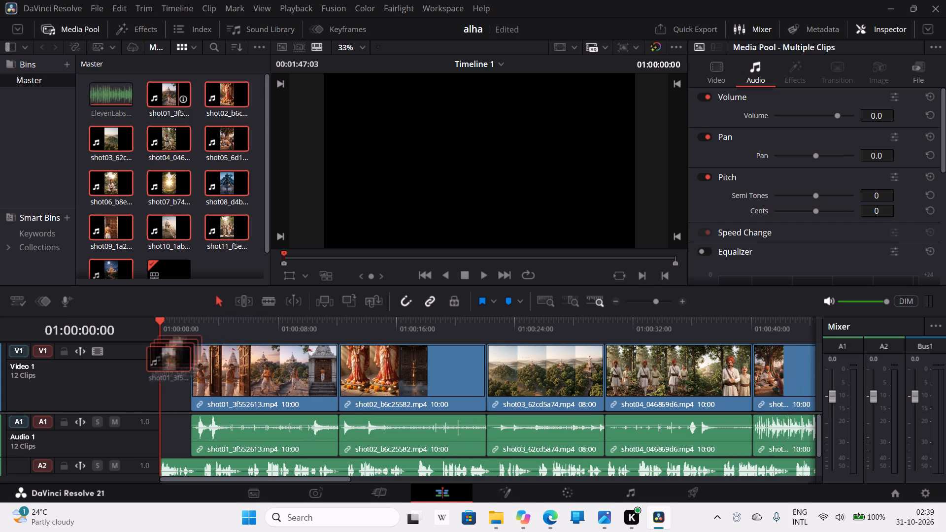
{"action": "left_click_drag", "start_coordinate": [173, 362], "coordinate": [153, 359]}
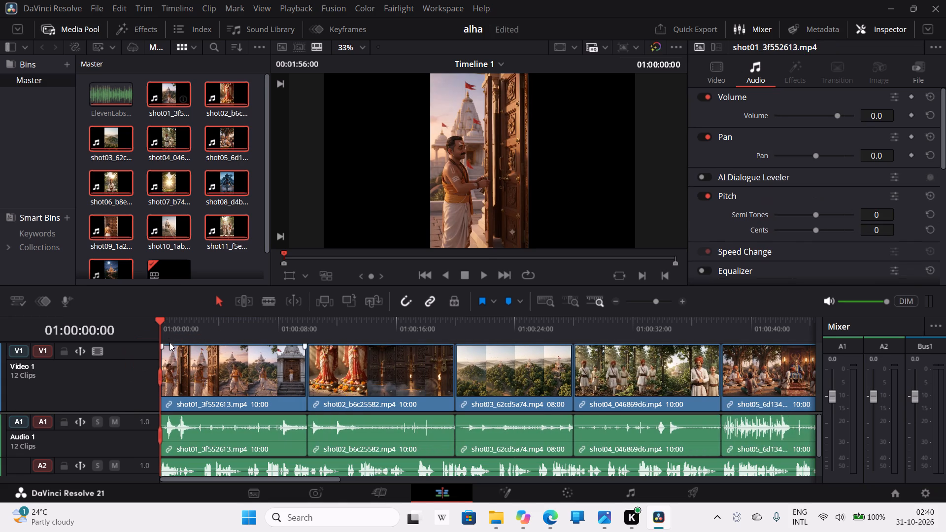
Scrub through the whole timeline from shot01 to past the end of shot12 to review the clip order.
{"action": "left_click", "coordinate": [159, 316]}
{"action": "left_click_drag", "start_coordinate": [157, 322], "coordinate": [296, 346]}
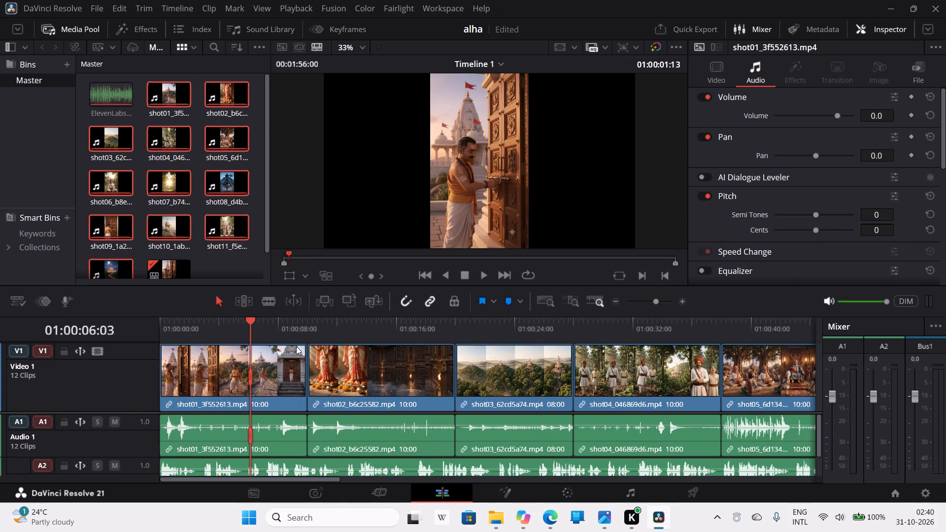
{"action": "left_click_drag", "start_coordinate": [296, 346], "coordinate": [782, 390]}
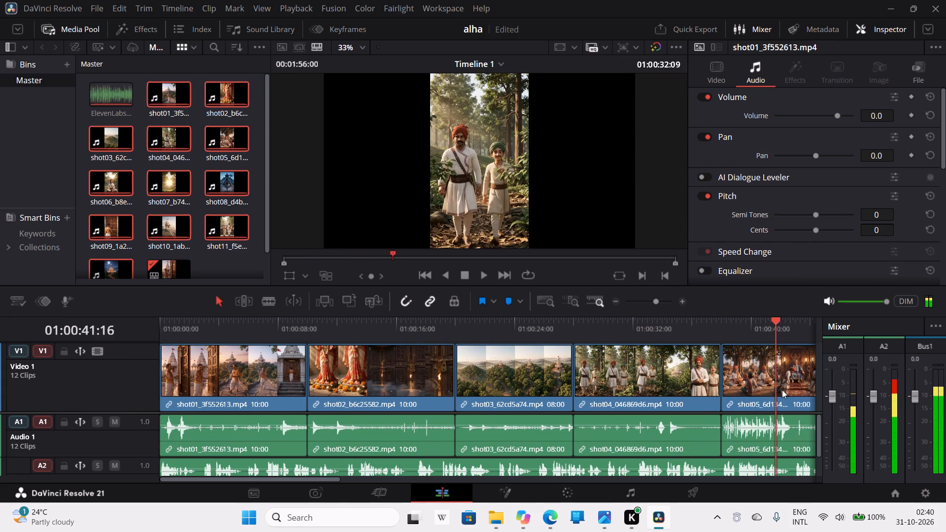
{"action": "left_click_drag", "start_coordinate": [782, 390], "coordinate": [818, 388]}
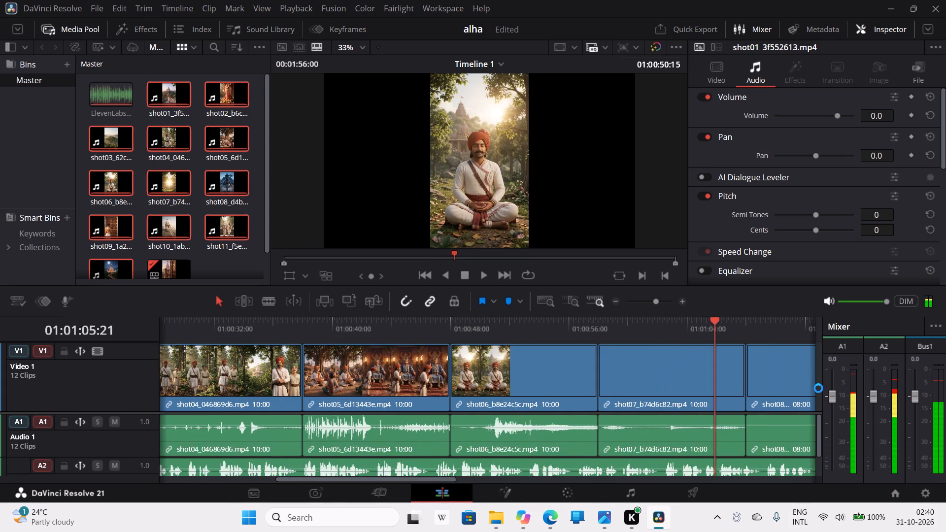
{"action": "left_click_drag", "start_coordinate": [818, 388], "coordinate": [799, 362]}
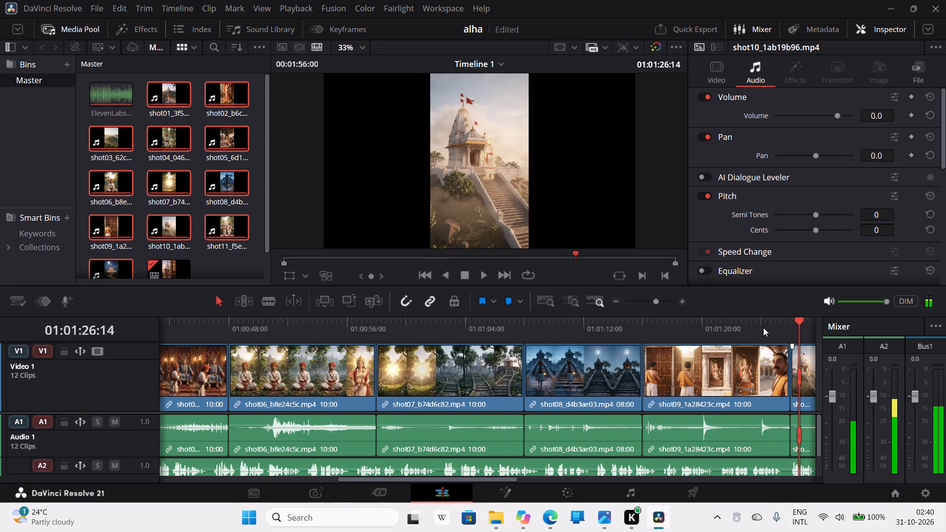
{"action": "left_click_drag", "start_coordinate": [797, 326], "coordinate": [823, 334]}
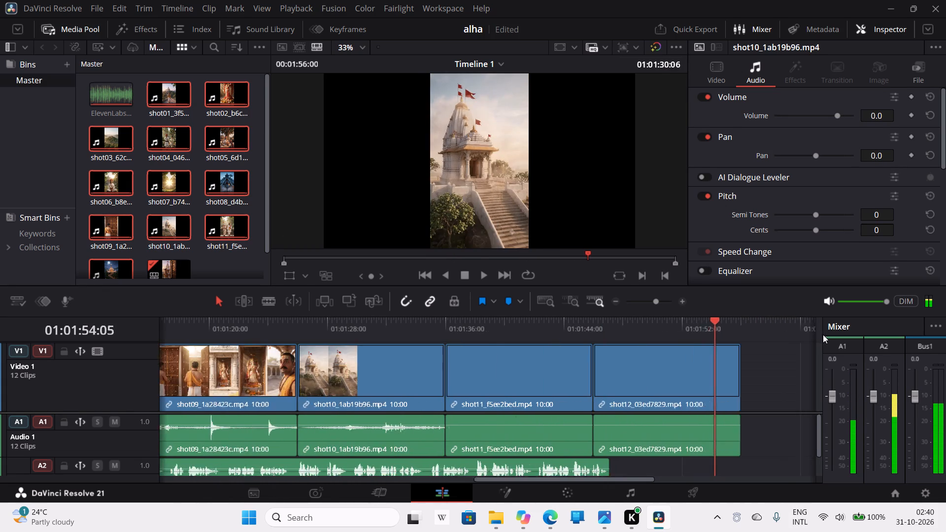
{"action": "left_click_drag", "start_coordinate": [823, 334], "coordinate": [284, 312]}
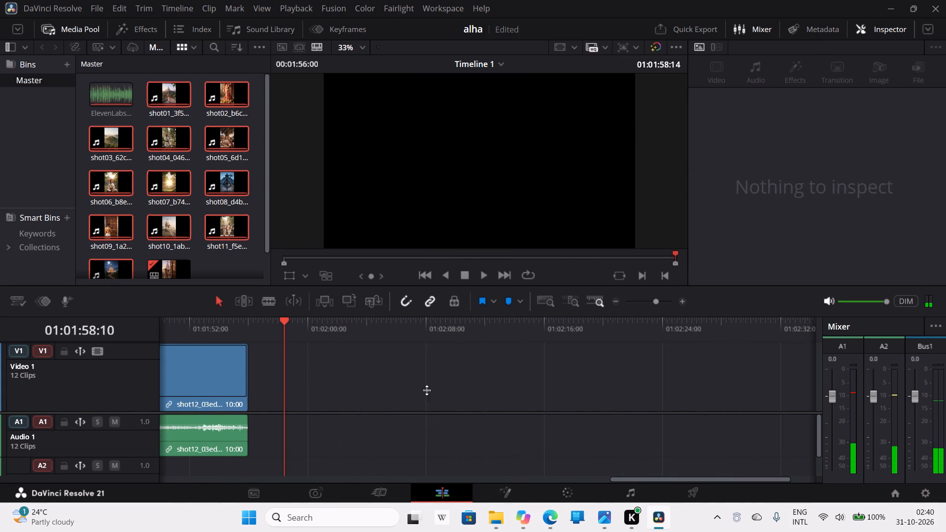
Select the narration clip on A2 and check where its end falls against the shot12 clip.
{"action": "left_click_drag", "start_coordinate": [660, 476], "coordinate": [605, 470]}
{"action": "left_click_drag", "start_coordinate": [633, 481], "coordinate": [507, 472]}
{"action": "left_click", "coordinate": [544, 461]}
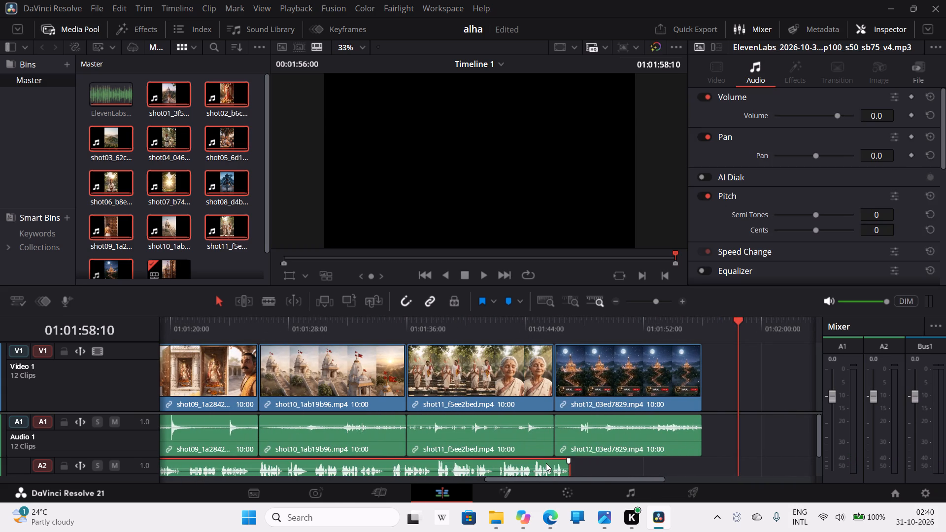
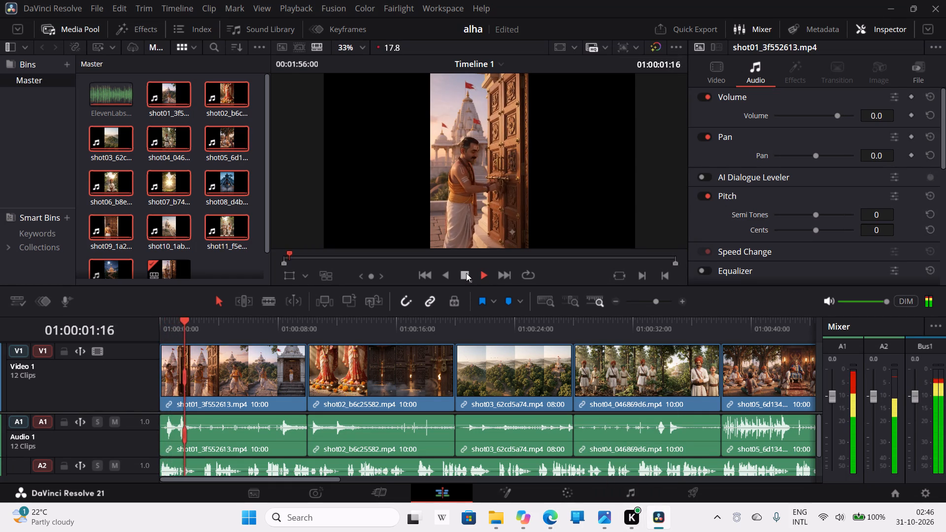
{"action": "left_click", "coordinate": [466, 273]}
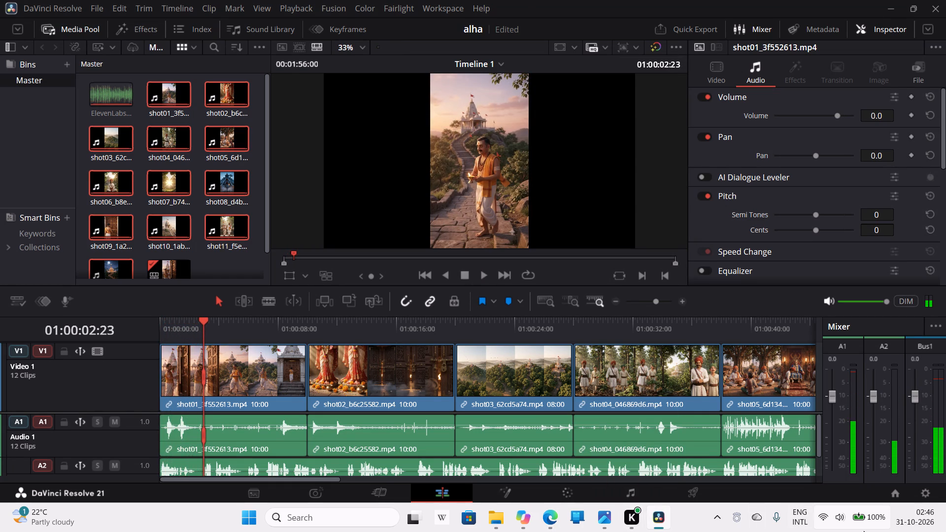
Turn on Bluetooth in the Windows quick settings.
{"action": "left_click", "coordinate": [826, 514]}
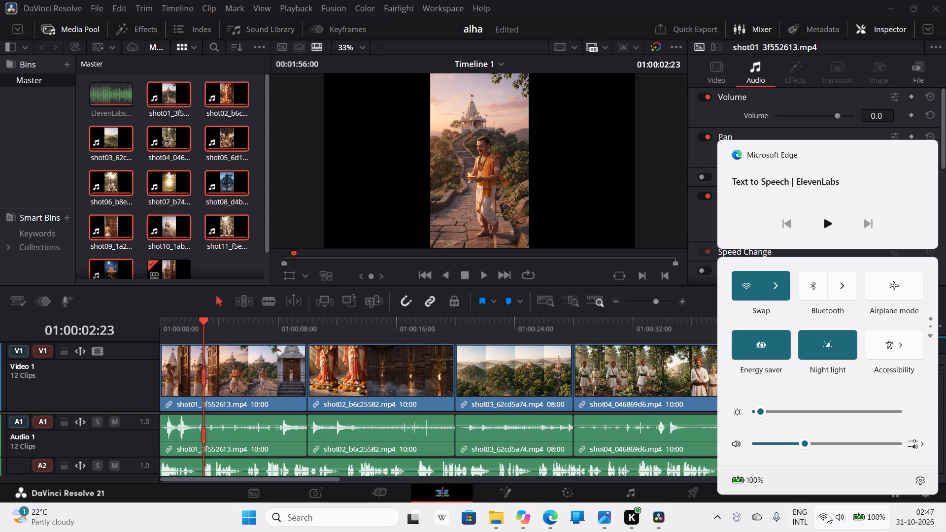
{"action": "left_click", "coordinate": [805, 286]}
Look through the paired Bluetooth audio devices in the Windows quick settings for the earbuds.
{"action": "left_click", "coordinate": [833, 291]}
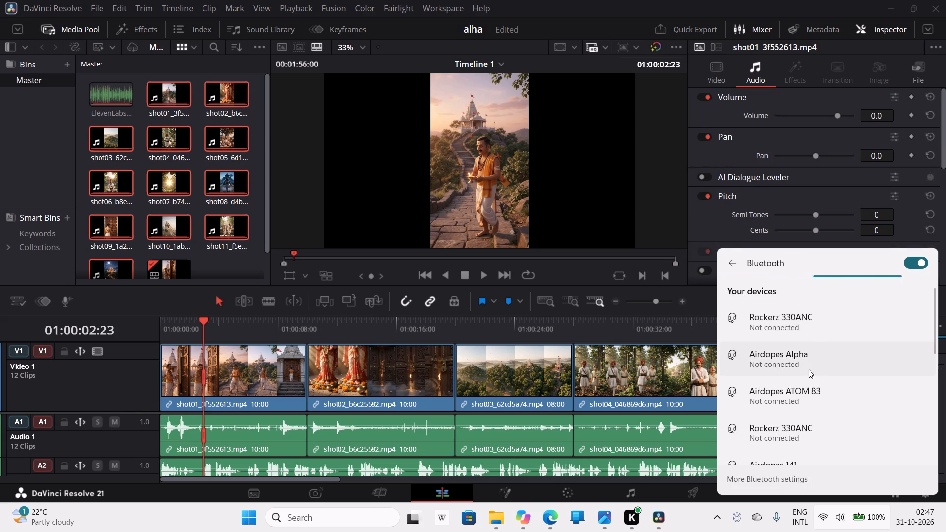
{"action": "left_click", "coordinate": [843, 520]}
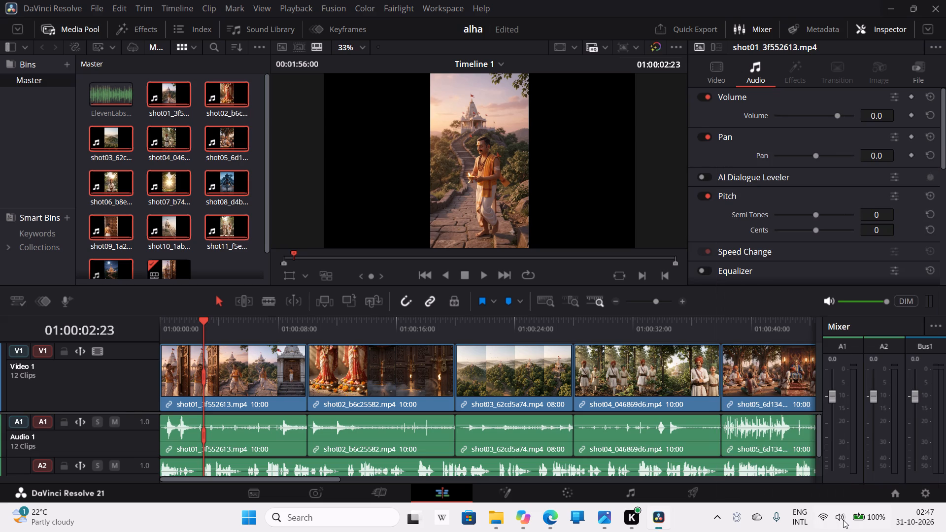
{"action": "left_click", "coordinate": [843, 520]}
{"action": "left_click", "coordinate": [846, 293]}
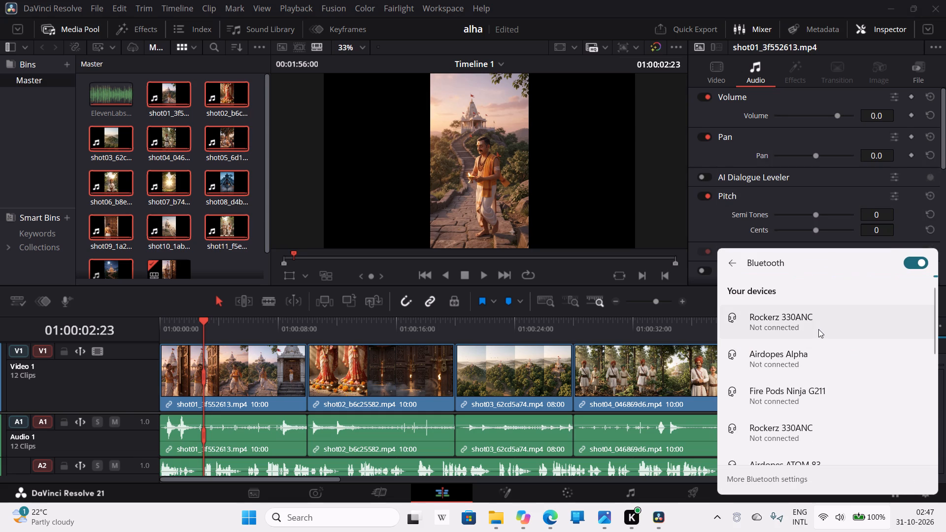
{"action": "scroll", "coordinate": [809, 399], "scroll_direction": "down", "scroll_amount": 1}
{"action": "scroll", "coordinate": [809, 399], "scroll_direction": "up", "scroll_amount": 3}
{"action": "scroll", "coordinate": [809, 399], "scroll_direction": "down", "scroll_amount": 3}
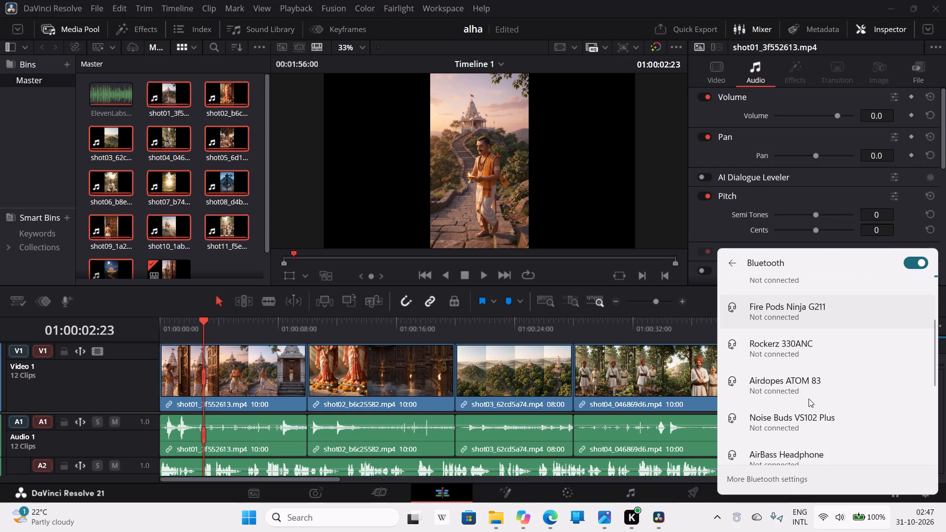
{"action": "scroll", "coordinate": [789, 369], "scroll_direction": "up", "scroll_amount": 2}
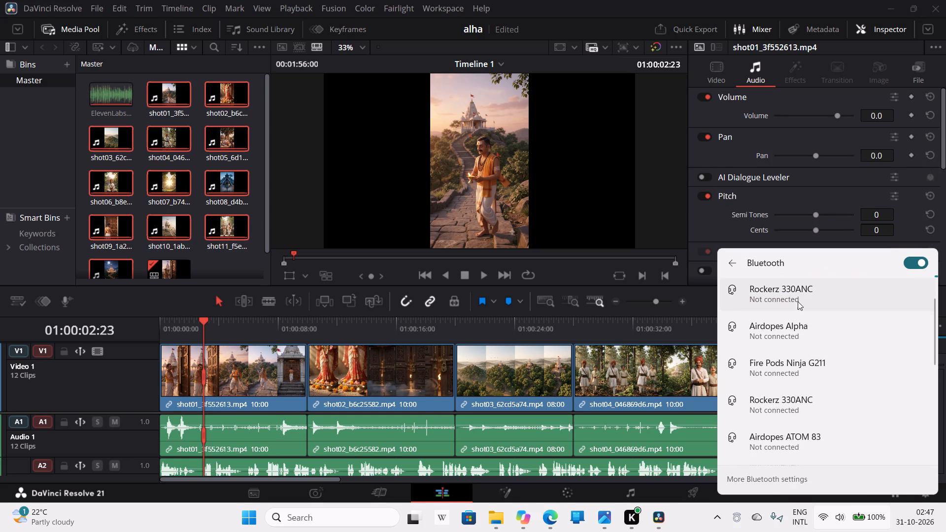
{"action": "scroll", "coordinate": [793, 399], "scroll_direction": "down", "scroll_amount": 4}
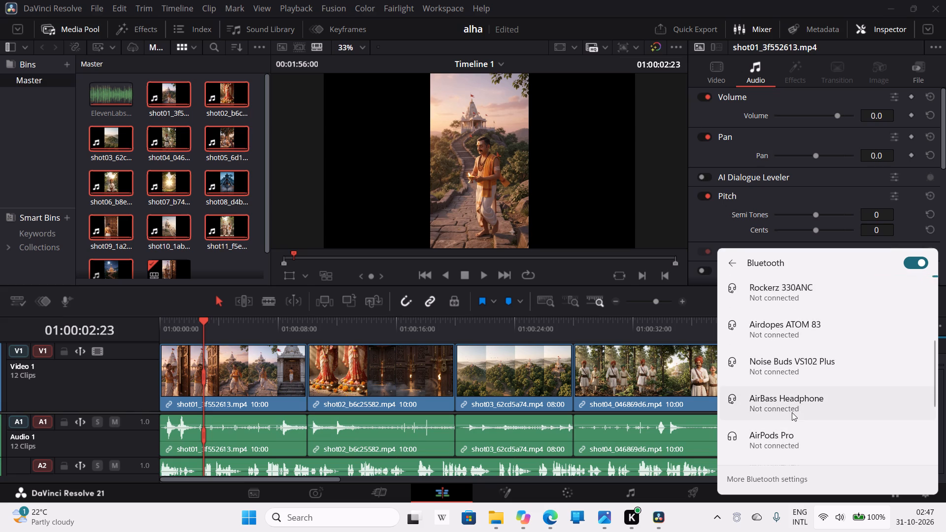
{"action": "scroll", "coordinate": [792, 420], "scroll_direction": "down", "scroll_amount": 3}
{"action": "scroll", "coordinate": [792, 420], "scroll_direction": "up", "scroll_amount": 12}
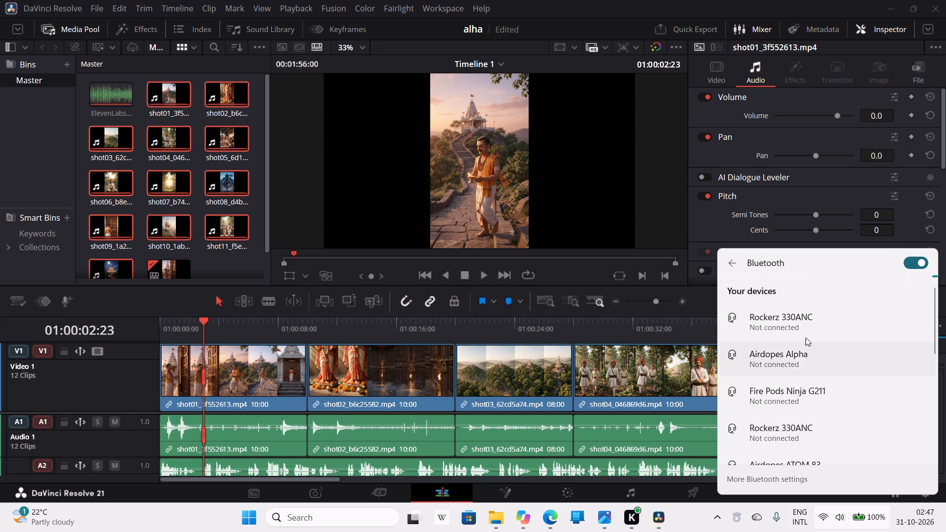
{"action": "left_click", "coordinate": [852, 529]}
Connect the Fire Pods Ninja G211 earbuds from the paired Bluetooth devices and check their connection status.
{"action": "left_click", "coordinate": [852, 529]}
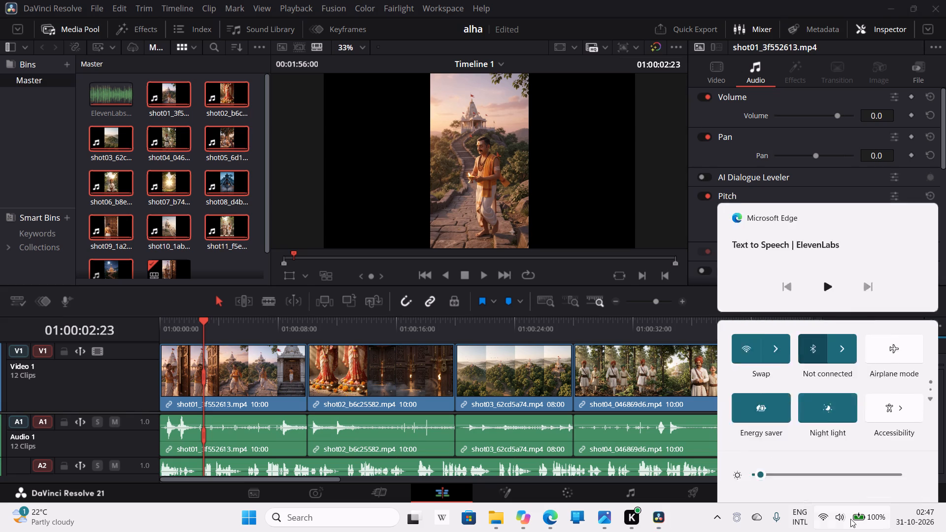
{"action": "left_click", "coordinate": [850, 281]}
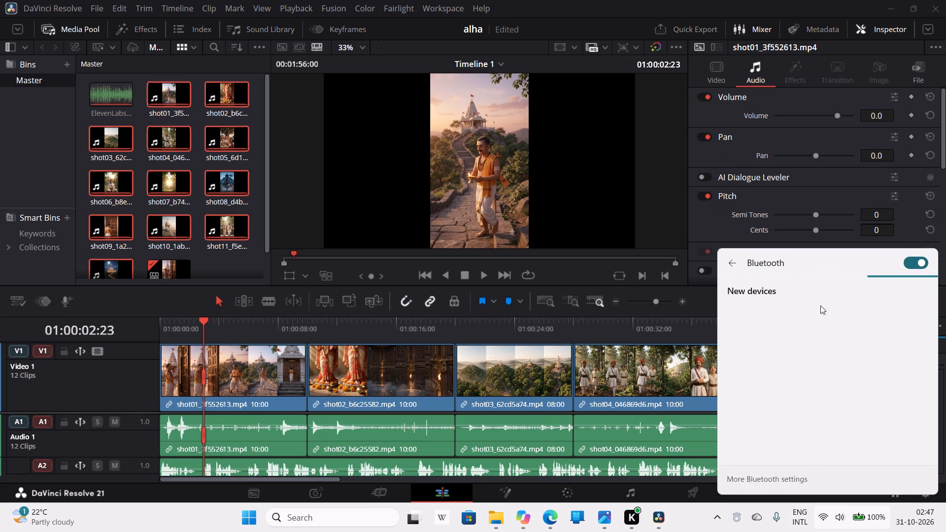
{"action": "scroll", "coordinate": [792, 379], "scroll_direction": "down", "scroll_amount": 4}
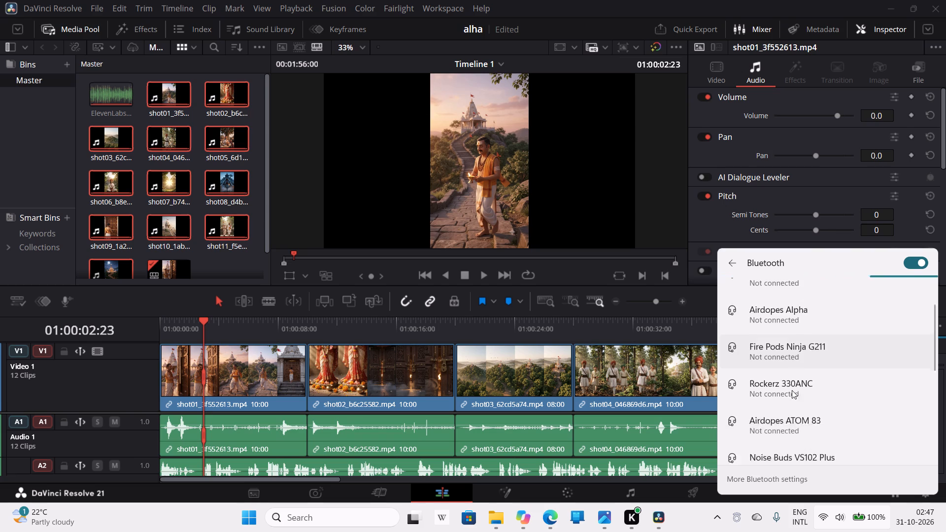
{"action": "scroll", "coordinate": [792, 390], "scroll_direction": "down", "scroll_amount": 3}
{"action": "scroll", "coordinate": [792, 392], "scroll_direction": "up", "scroll_amount": 4}
{"action": "left_click", "coordinate": [809, 300]}
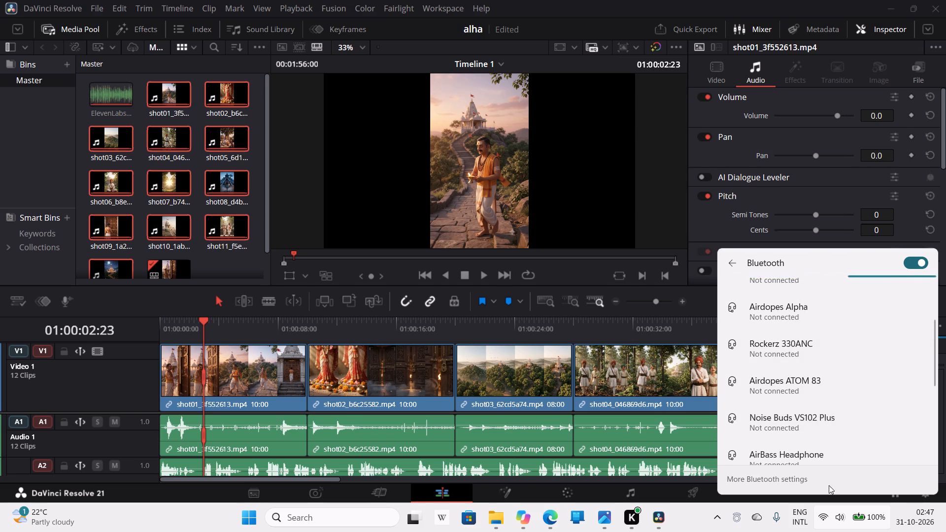
{"action": "scroll", "coordinate": [814, 360], "scroll_direction": "up", "scroll_amount": 8}
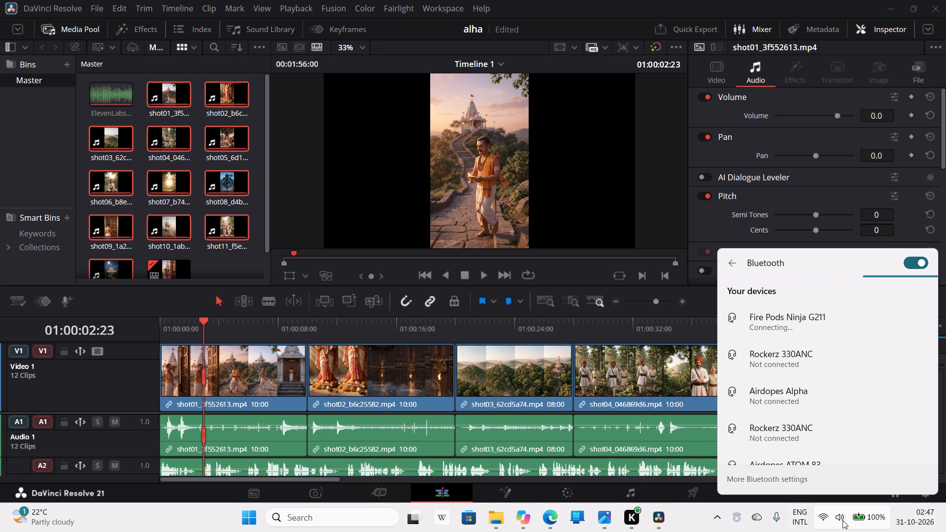
{"action": "left_click", "coordinate": [843, 520]}
{"action": "left_click", "coordinate": [843, 520]}
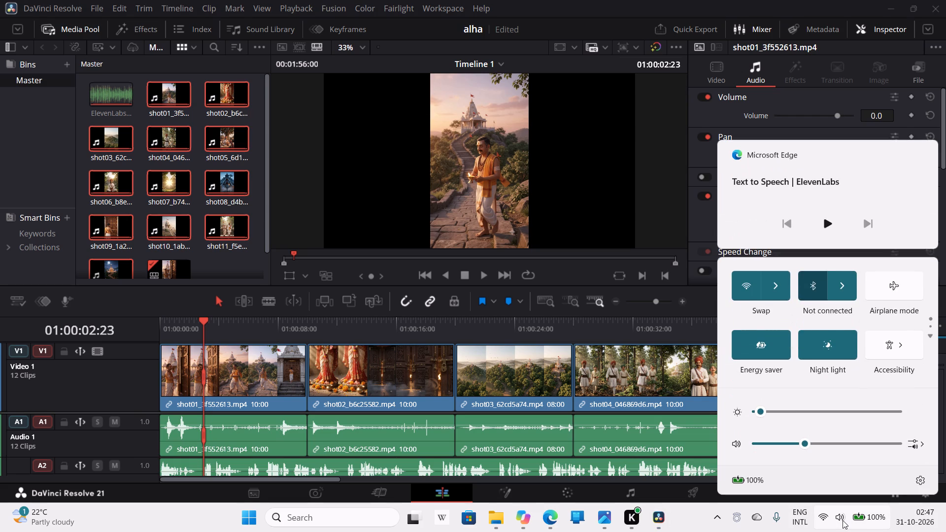
{"action": "left_click", "coordinate": [844, 290]}
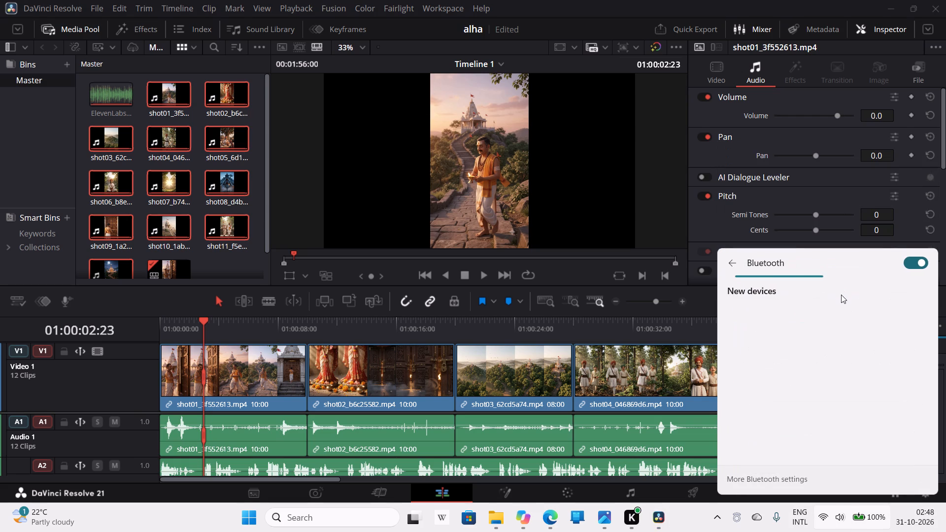
{"action": "left_click", "coordinate": [830, 524]}
Replay the opening of shot 1 from the timeline start several times, checking the sound output, and stop the last pass after about 3 seconds.
{"action": "left_click_drag", "start_coordinate": [202, 323], "coordinate": [199, 323]}
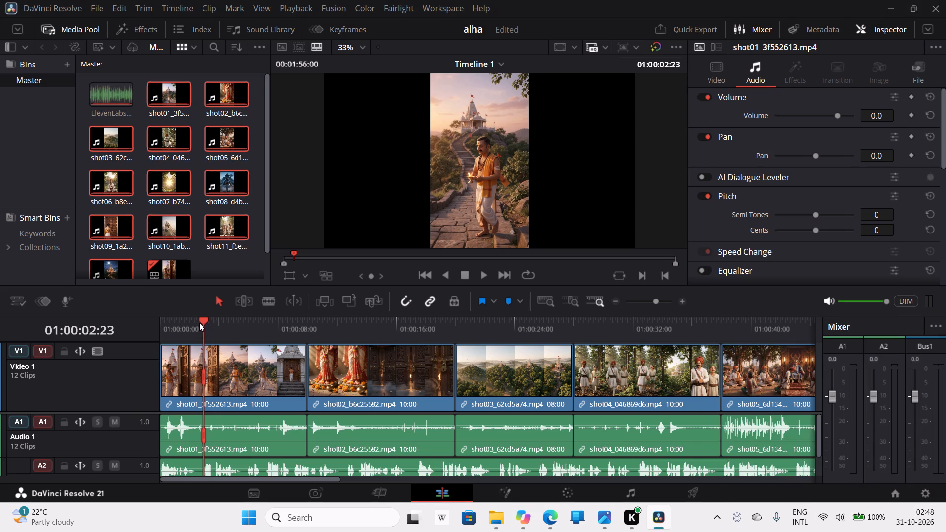
{"action": "left_click_drag", "start_coordinate": [199, 323], "coordinate": [149, 322]}
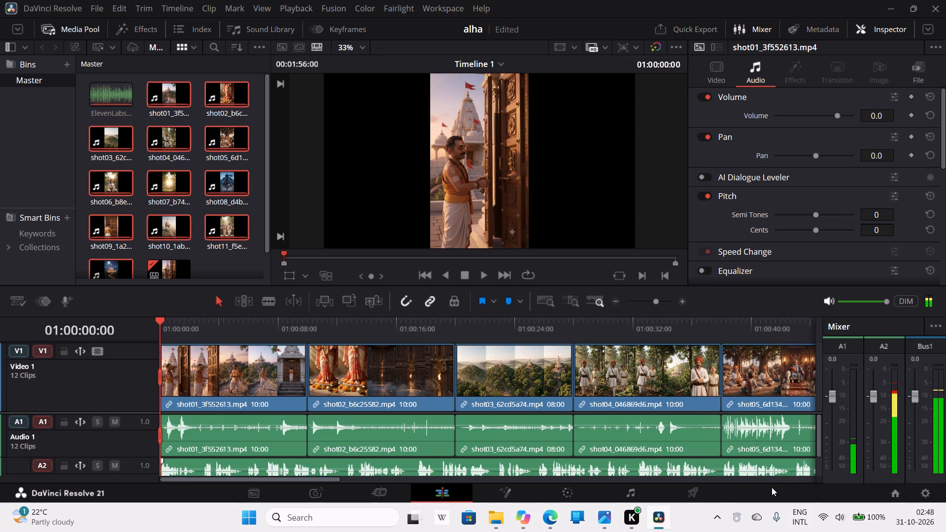
{"action": "left_click", "coordinate": [828, 519]}
{"action": "left_click", "coordinate": [828, 519]}
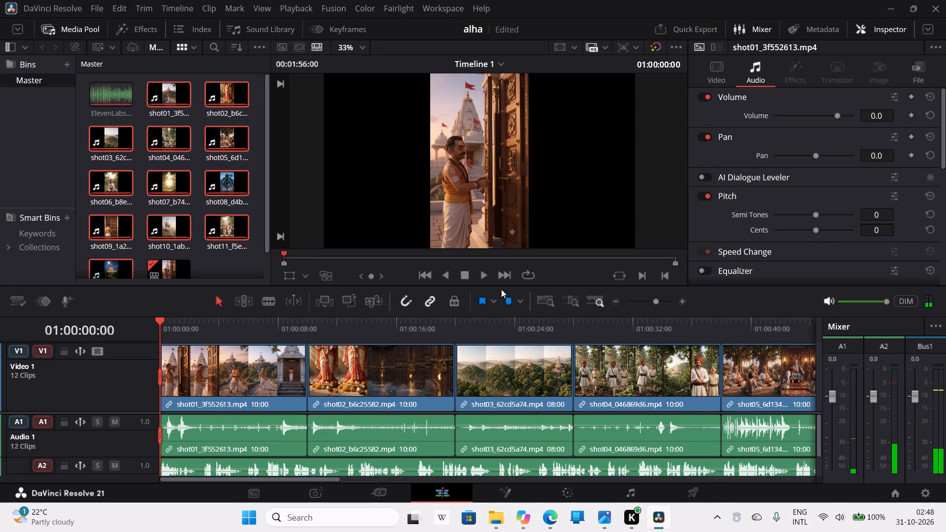
{"action": "left_click", "coordinate": [481, 277]}
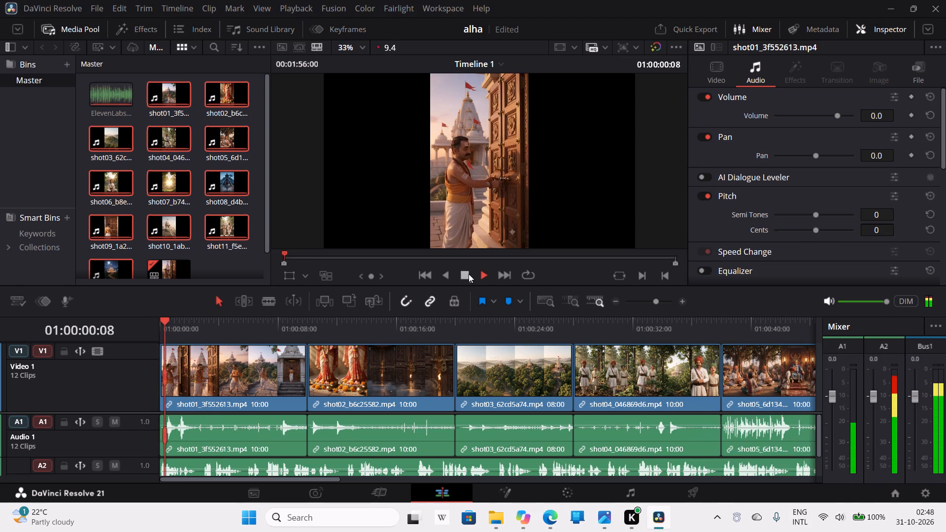
{"action": "left_click", "coordinate": [466, 274]}
{"action": "left_click", "coordinate": [844, 511]}
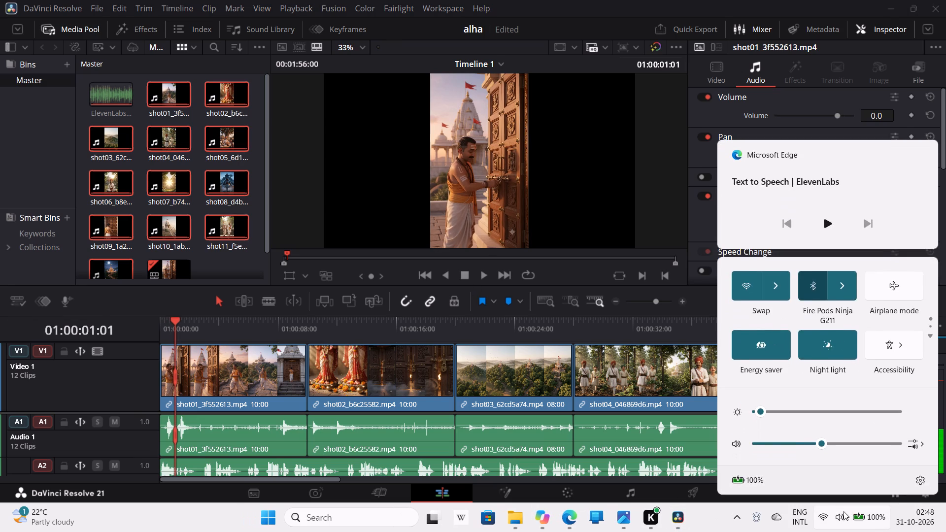
{"action": "left_click", "coordinate": [844, 511]}
{"action": "left_click", "coordinate": [482, 273]}
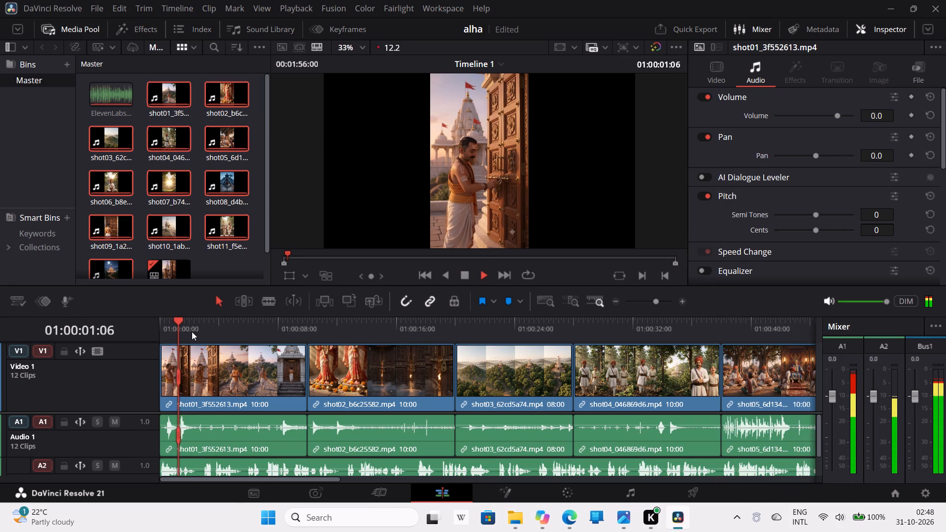
{"action": "left_click_drag", "start_coordinate": [183, 325], "coordinate": [141, 321]}
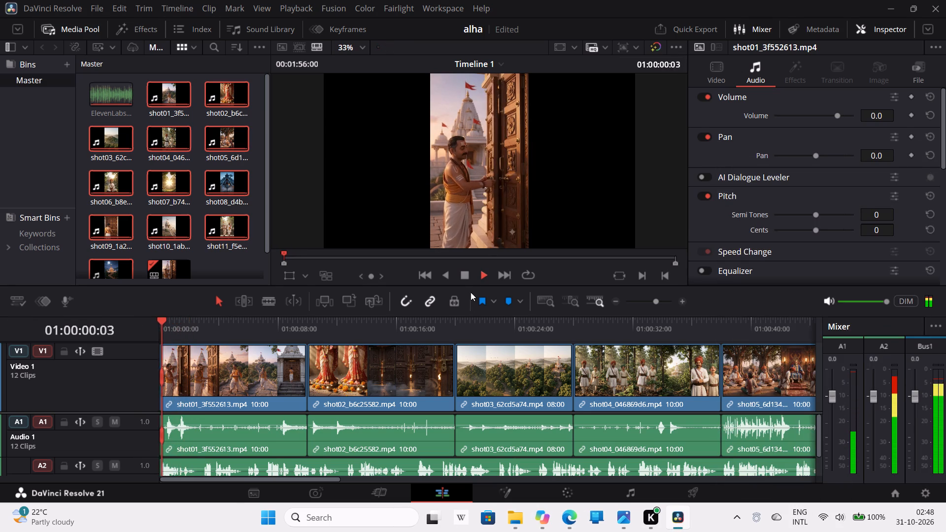
{"action": "left_click", "coordinate": [469, 278]}
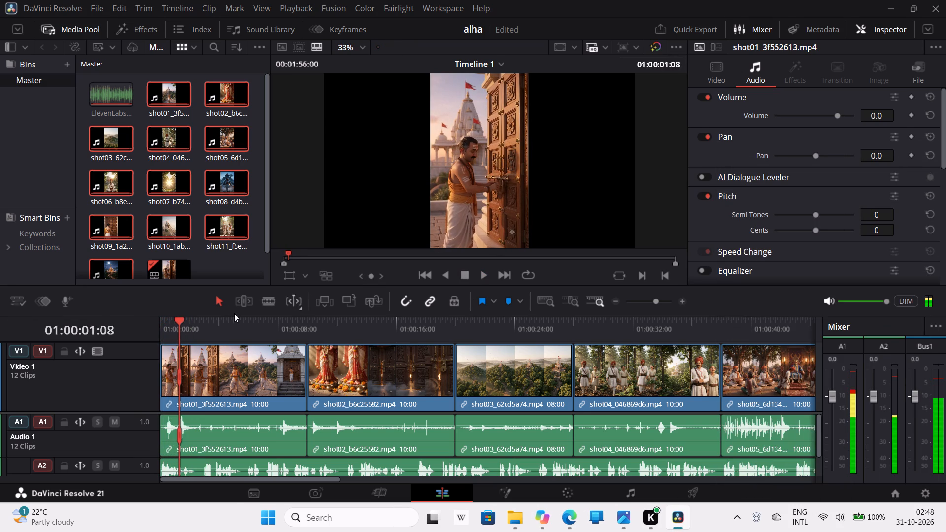
{"action": "left_click_drag", "start_coordinate": [179, 325], "coordinate": [126, 321]}
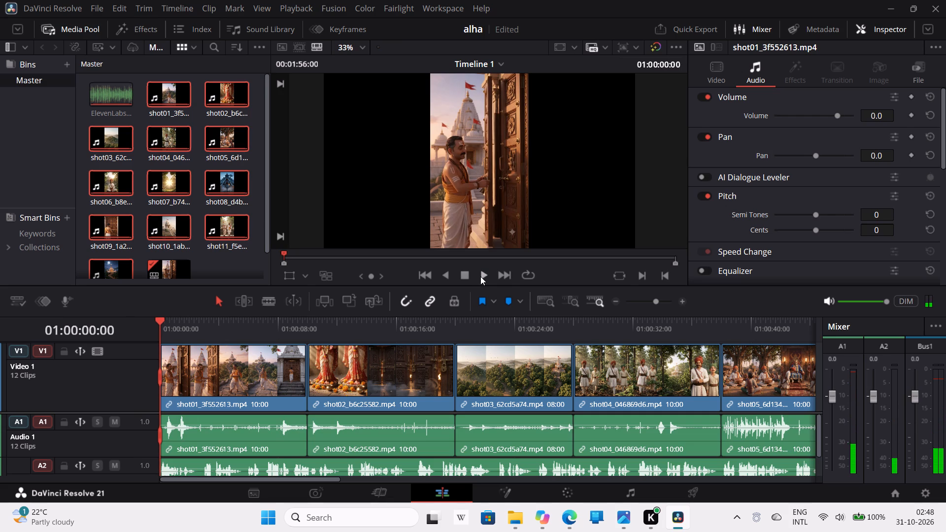
{"action": "left_click", "coordinate": [481, 276]}
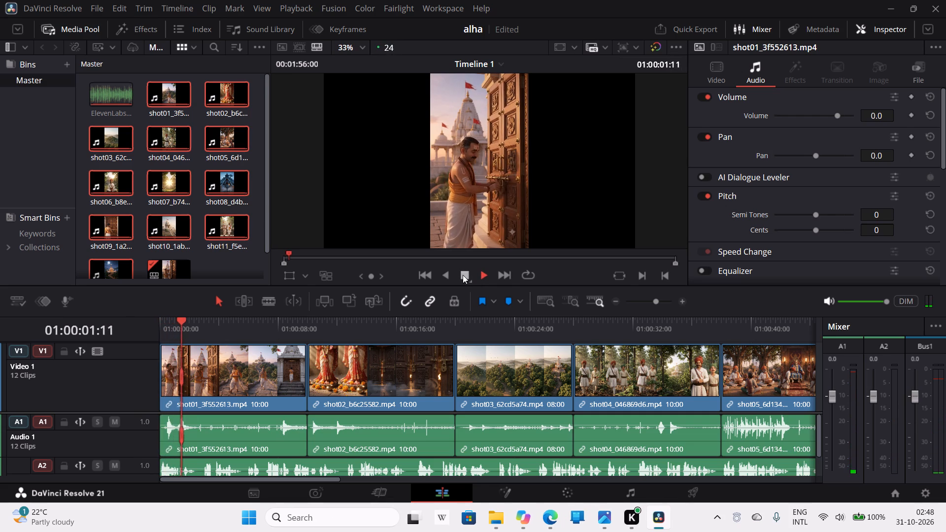
{"action": "left_click", "coordinate": [463, 275]}
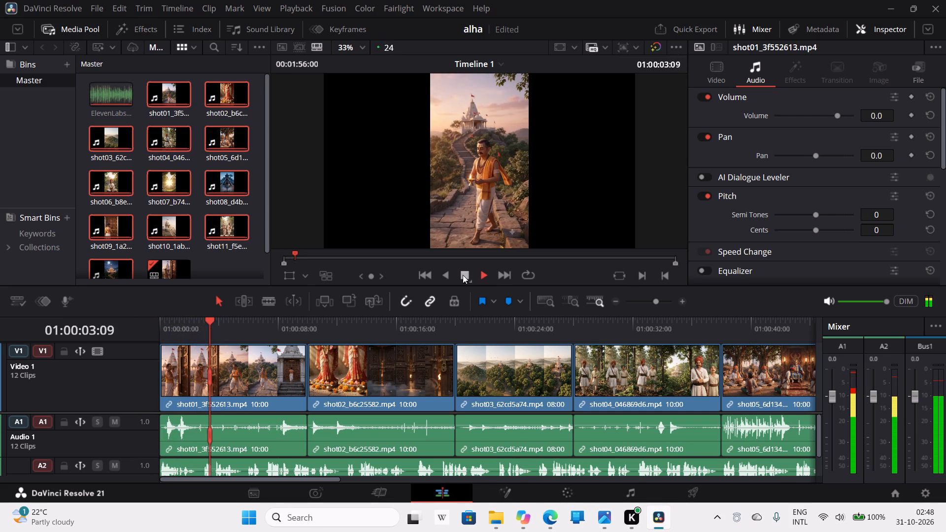
Check the Fire Pods Ninja G211 audio connection in the Bluetooth device list.
{"action": "left_click", "coordinate": [861, 514]}
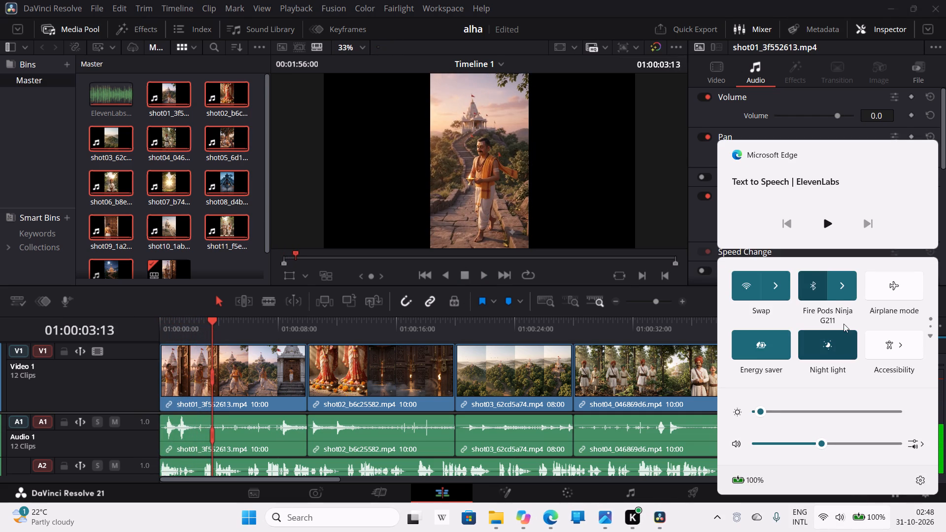
{"action": "left_click", "coordinate": [835, 289]}
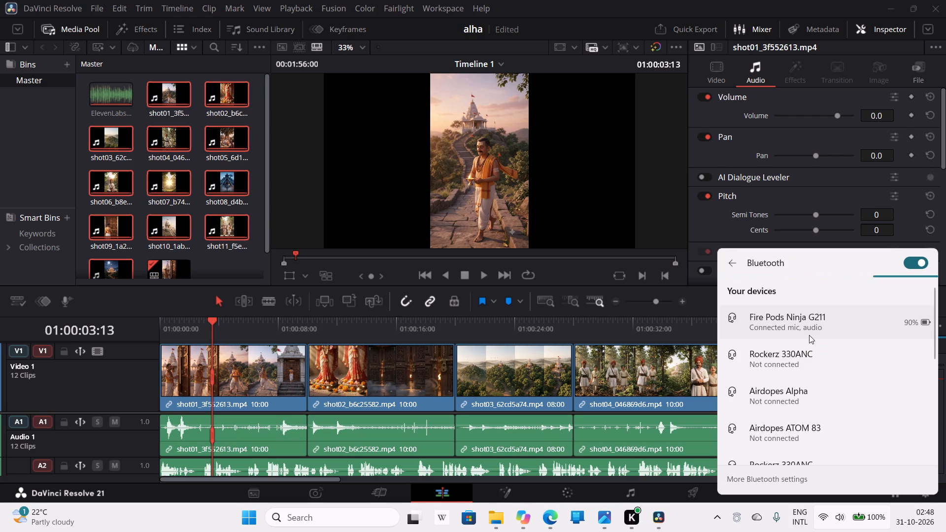
{"action": "scroll", "coordinate": [809, 335], "scroll_direction": "down", "scroll_amount": 4}
{"action": "scroll", "coordinate": [809, 335], "scroll_direction": "up", "scroll_amount": 6}
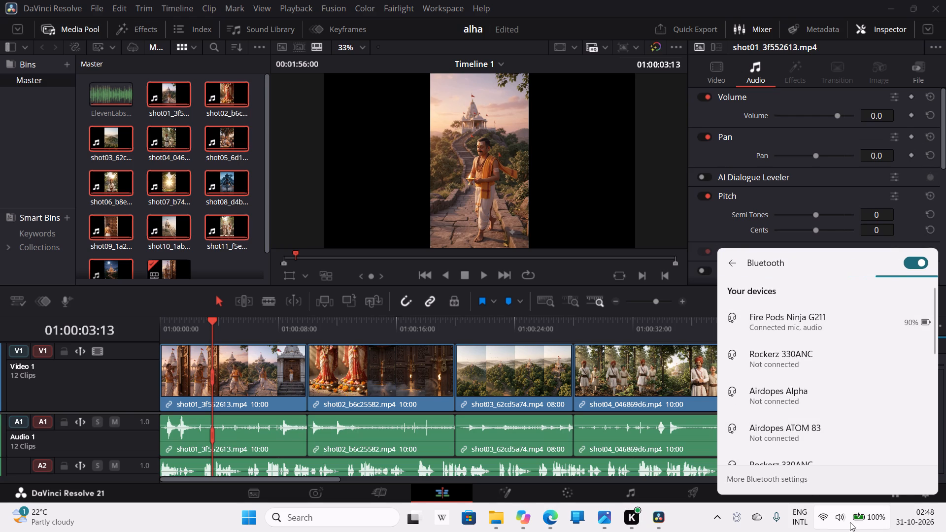
{"action": "left_click", "coordinate": [852, 514]}
Play the timeline from its start through shot 1 and into shot 2, stopping at about 14 seconds.
{"action": "left_click_drag", "start_coordinate": [212, 320], "coordinate": [135, 319]}
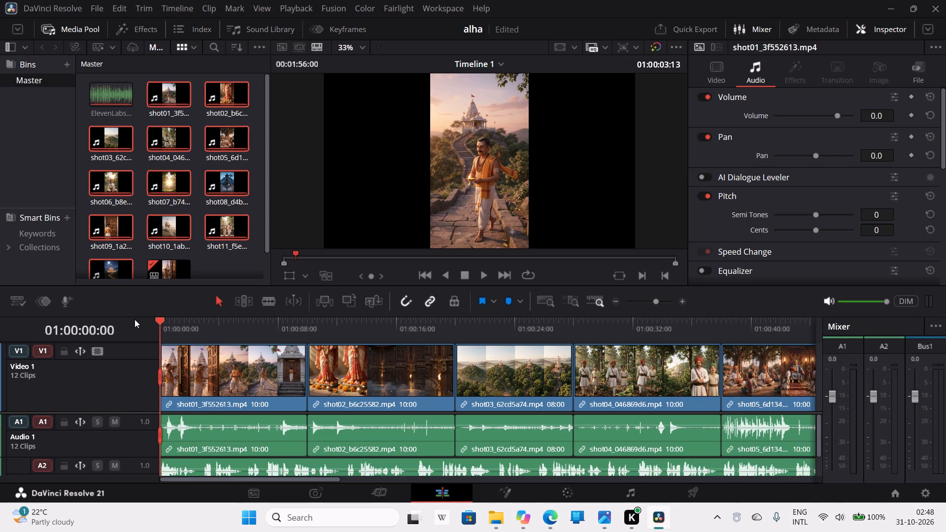
{"action": "left_click_drag", "start_coordinate": [135, 319], "coordinate": [129, 319]}
{"action": "left_click", "coordinate": [481, 271]}
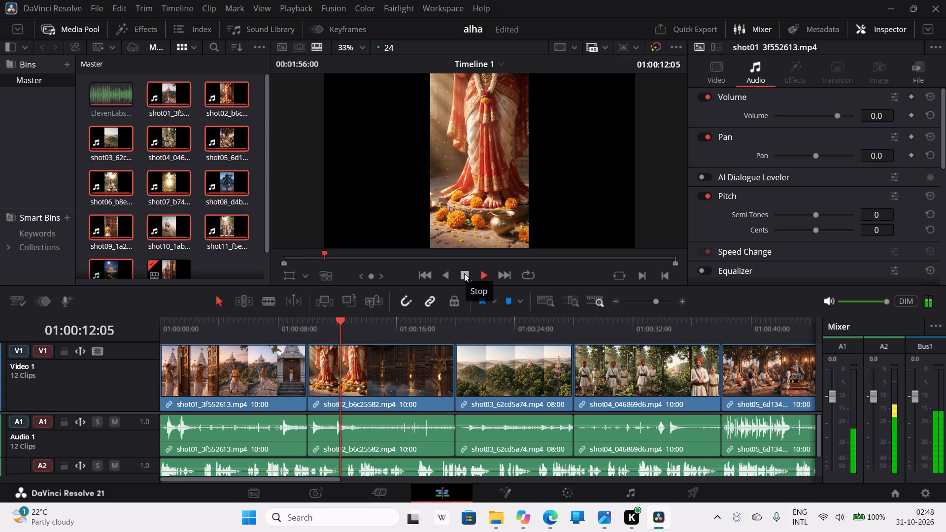
{"action": "left_click", "coordinate": [464, 273]}
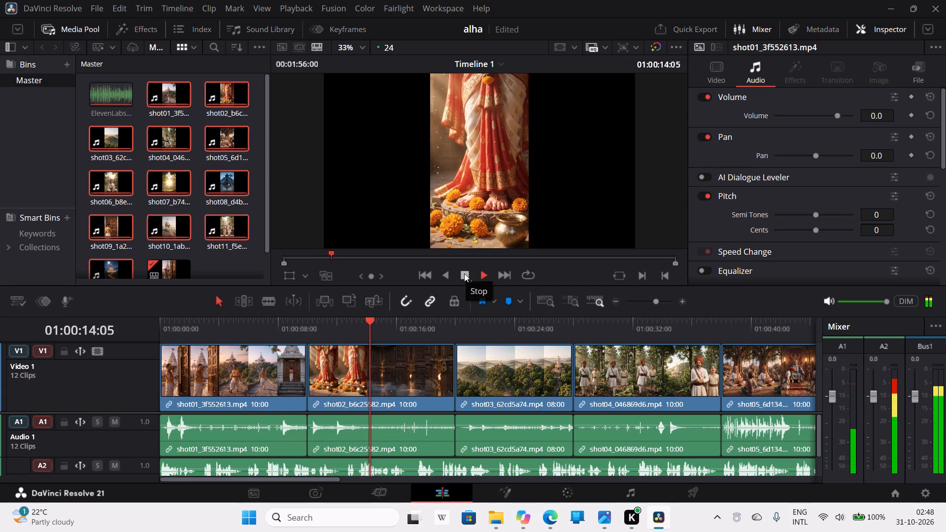
Lower the Audio 1 track level, which carries the shot clips' sound, to -9.0.
{"action": "left_click", "coordinate": [114, 440]}
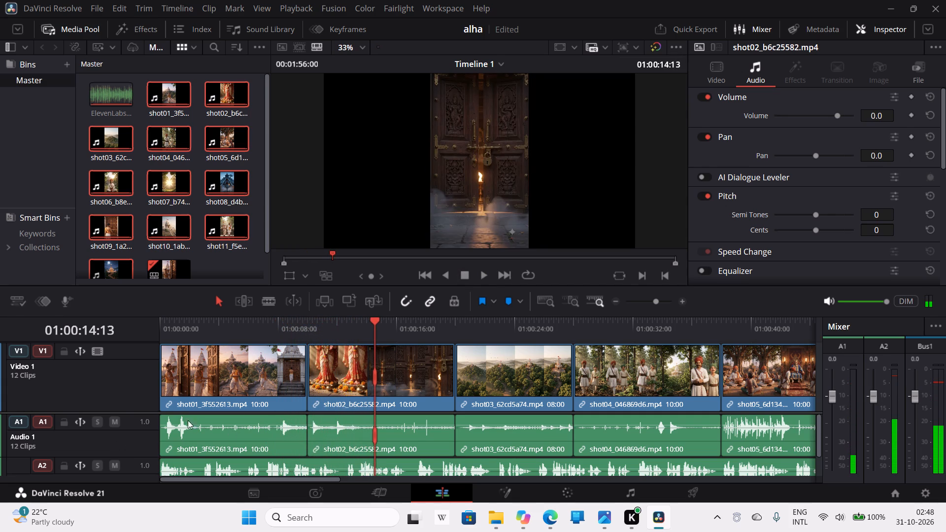
{"action": "left_click_drag", "start_coordinate": [875, 119], "coordinate": [871, 117]}
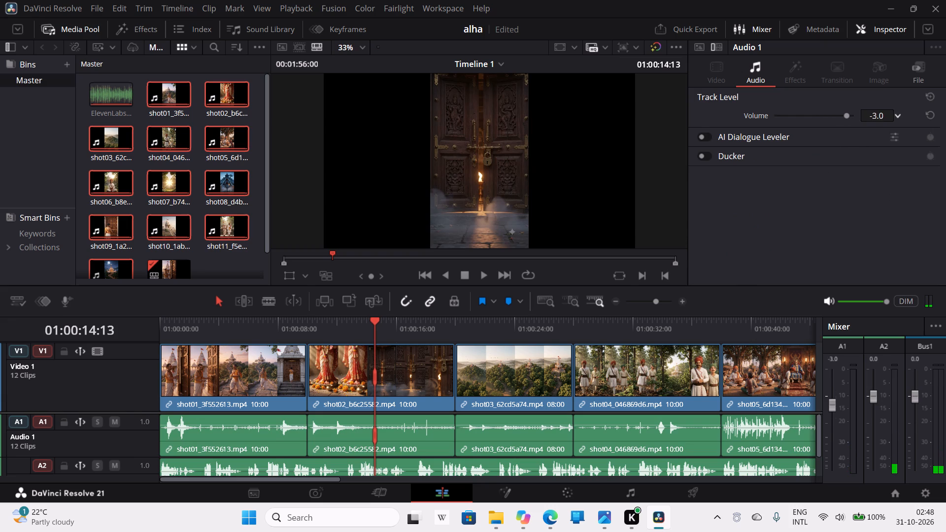
{"action": "left_click_drag", "start_coordinate": [871, 117], "coordinate": [869, 116]}
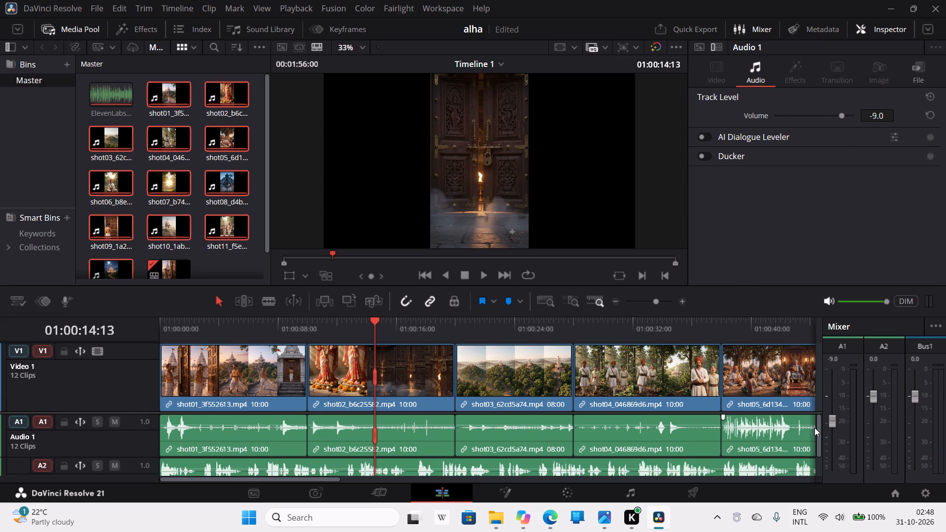
Play the timeline from its start through shot 1 and into shot 2, stopping at about 12.5 seconds.
{"action": "left_click_drag", "start_coordinate": [819, 441], "coordinate": [815, 481]}
{"action": "left_click_drag", "start_coordinate": [373, 324], "coordinate": [159, 324]}
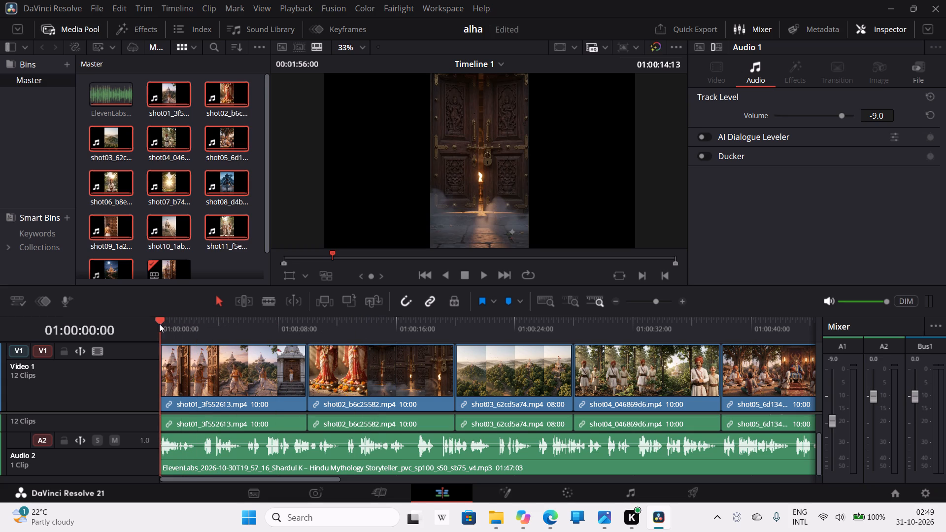
{"action": "left_click_drag", "start_coordinate": [159, 324], "coordinate": [156, 323]}
{"action": "left_click", "coordinate": [483, 279]}
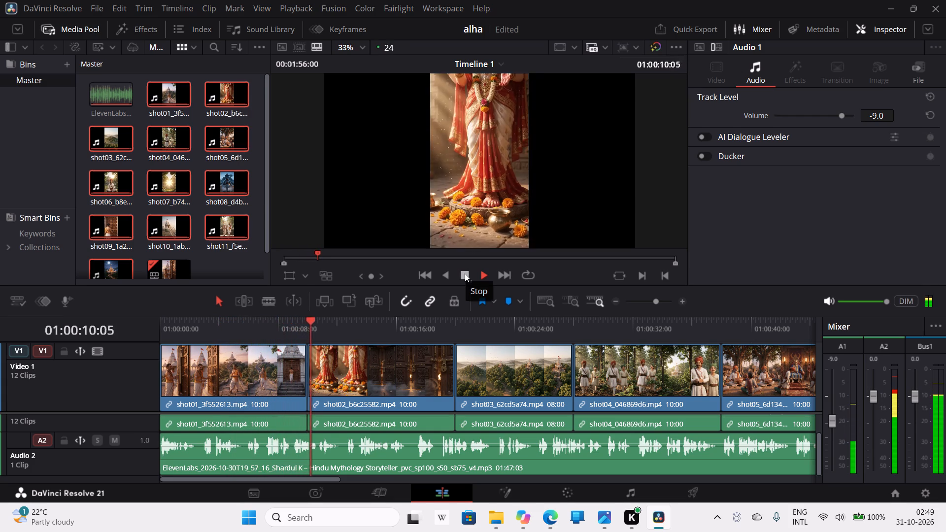
{"action": "left_click", "coordinate": [465, 273]}
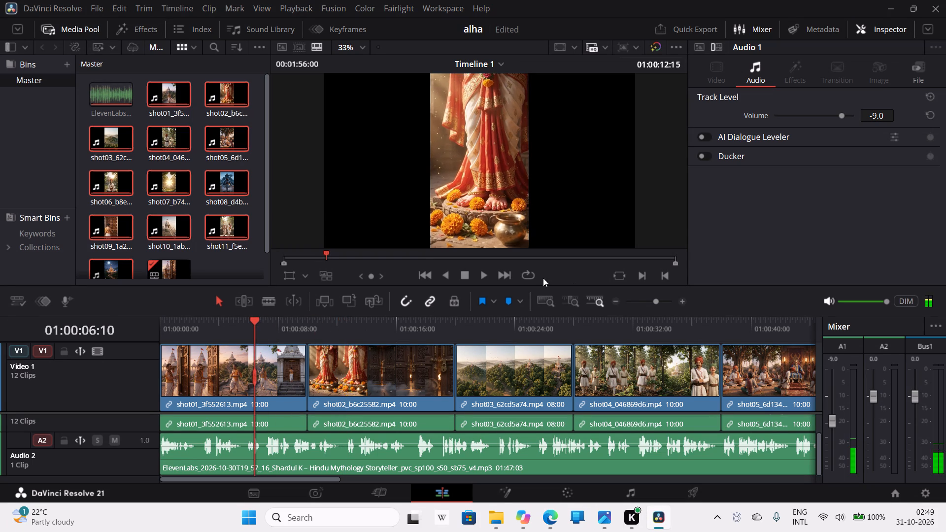
{"action": "left_click", "coordinate": [486, 271]}
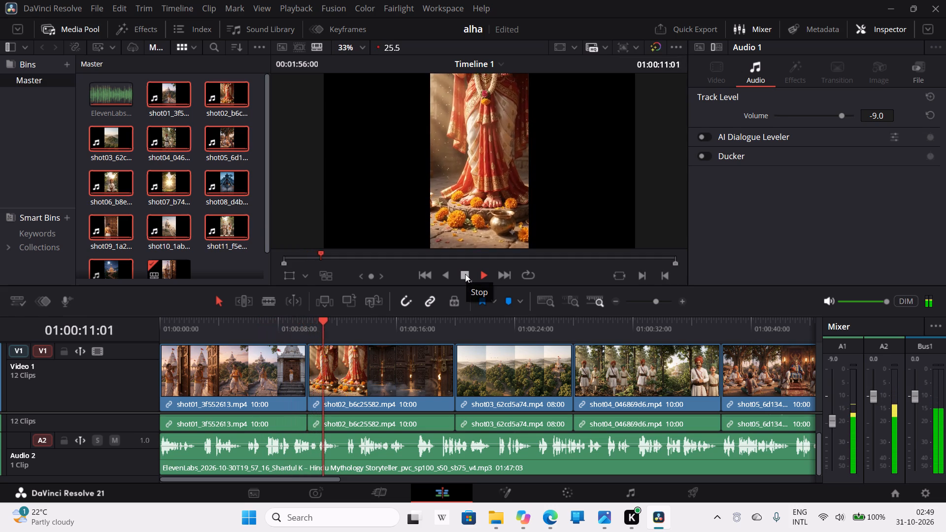
{"action": "left_click", "coordinate": [465, 274]}
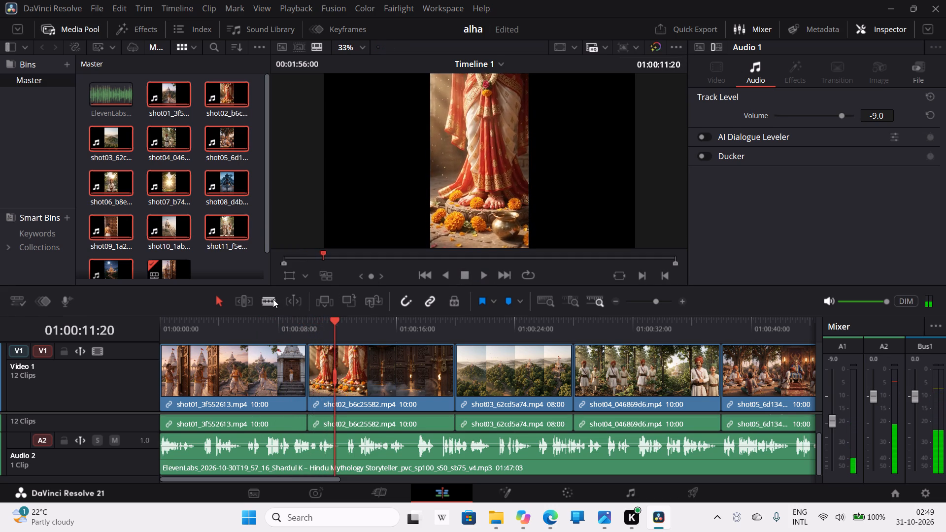
Split the ElevenLabs narration clip on Audio 2 at 01:00:10:16.
{"action": "left_click", "coordinate": [273, 299]}
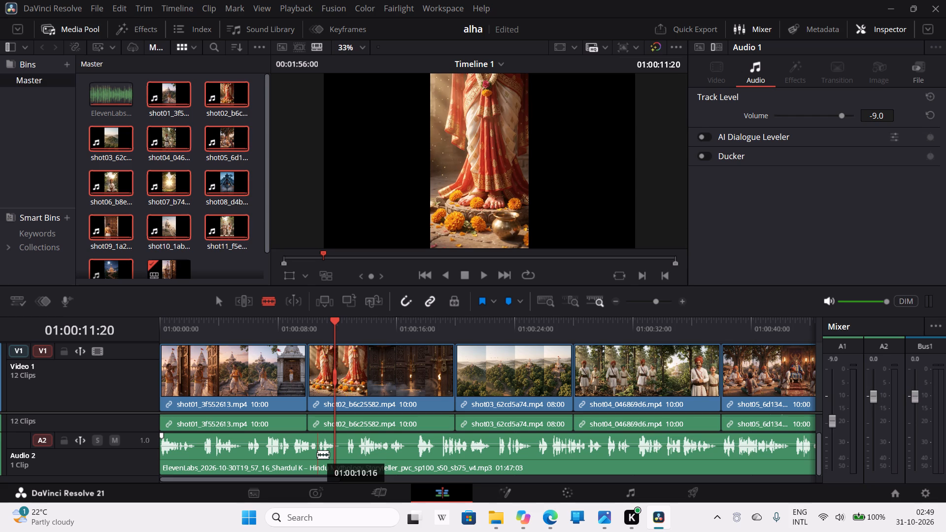
{"action": "left_click", "coordinate": [317, 454]}
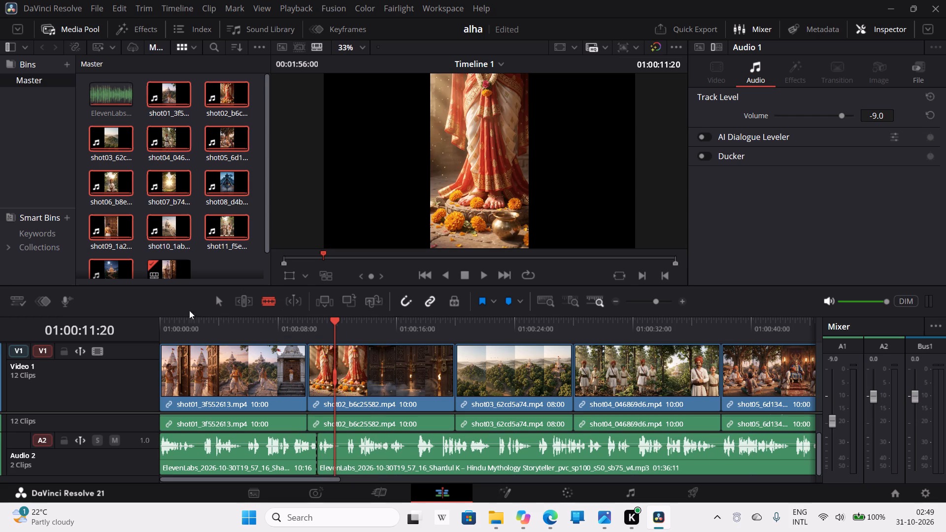
{"action": "left_click", "coordinate": [223, 304]}
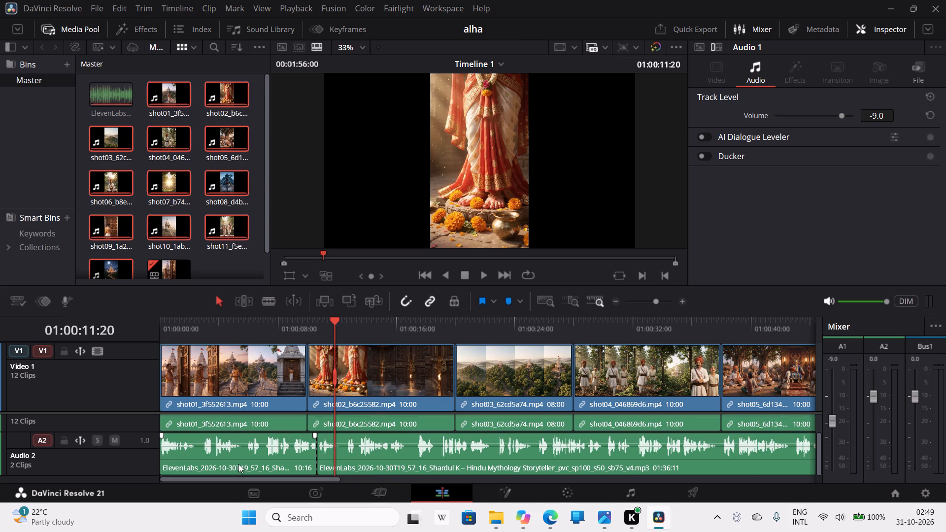
Set the first narration segment's Change Speed to 125.00 after trying 116, 119, 126, 129 and 120.
{"action": "left_click", "coordinate": [239, 461]}
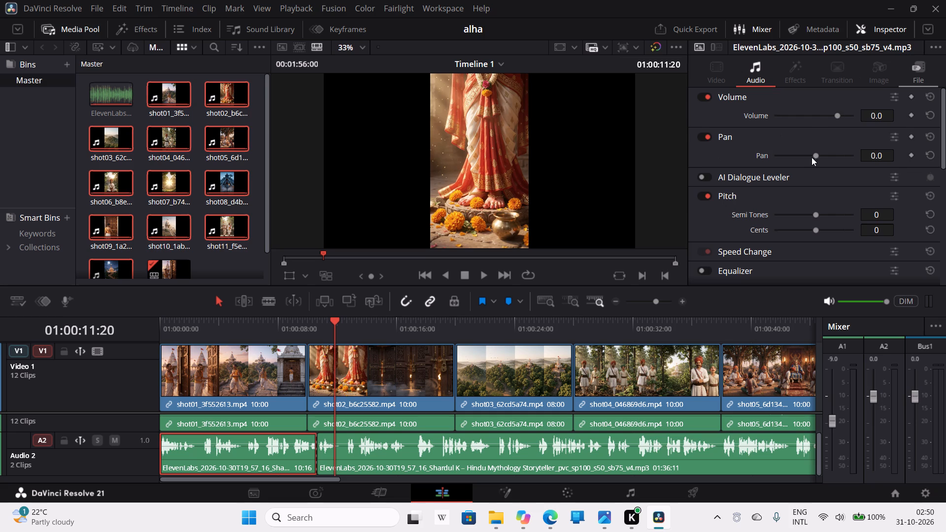
{"action": "left_click", "coordinate": [796, 254]}
{"action": "scroll", "coordinate": [810, 252], "scroll_direction": "down", "scroll_amount": 2}
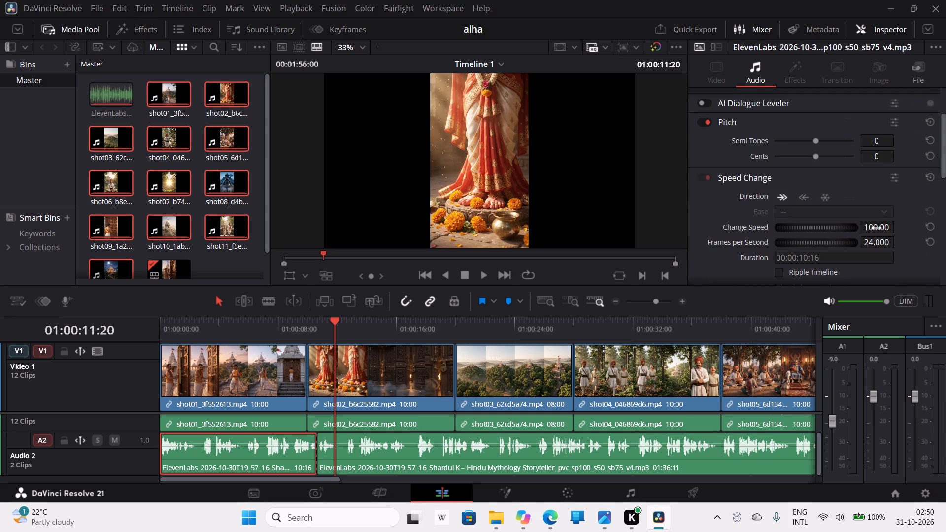
{"action": "left_click_drag", "start_coordinate": [876, 228], "coordinate": [883, 228]}
{"action": "left_click", "coordinate": [876, 228]}
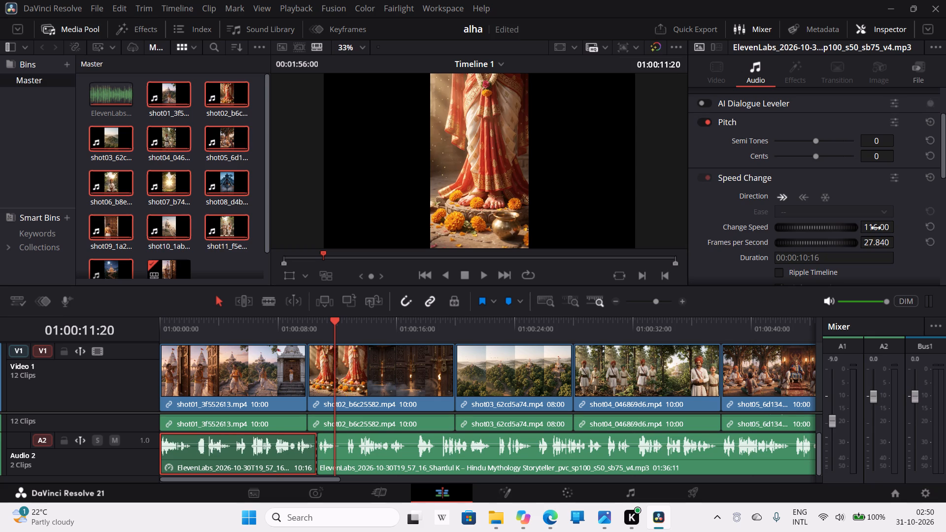
{"action": "left_click", "coordinate": [876, 228]}
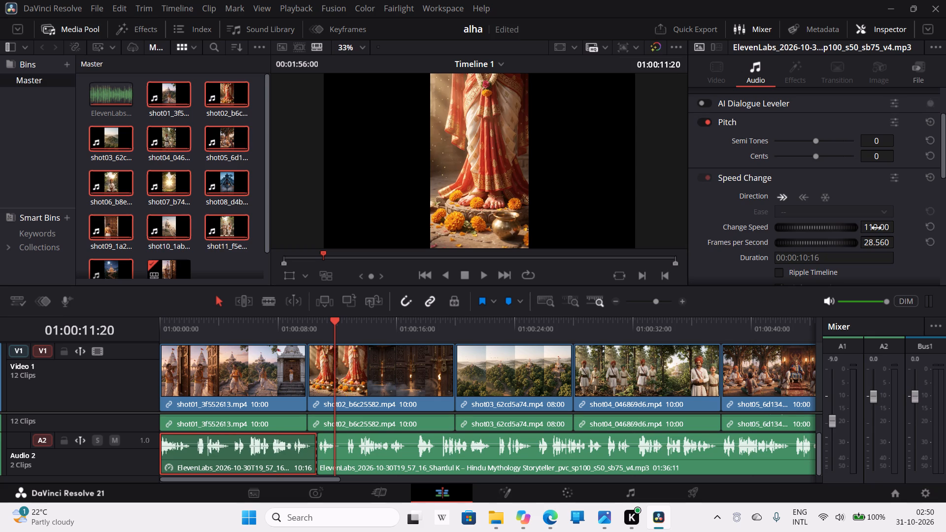
{"action": "left_click", "coordinate": [877, 228]}
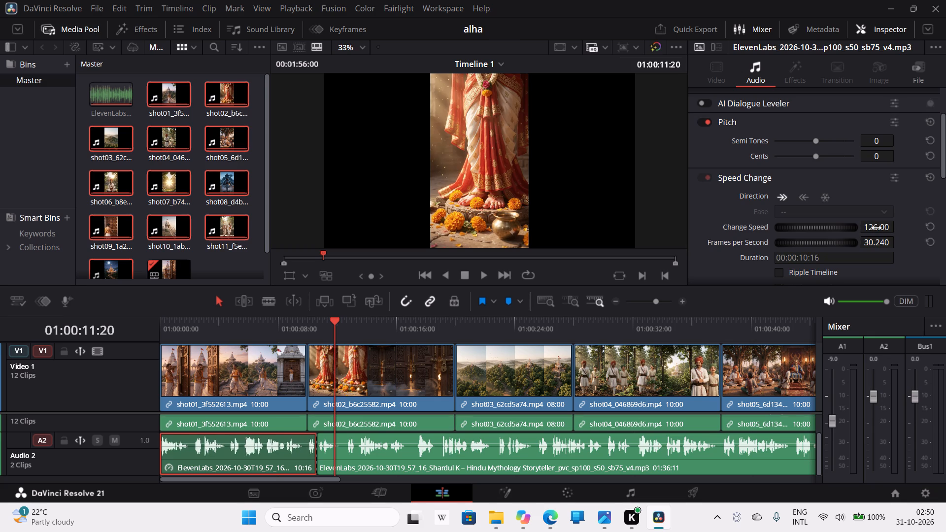
{"action": "left_click", "coordinate": [877, 228]}
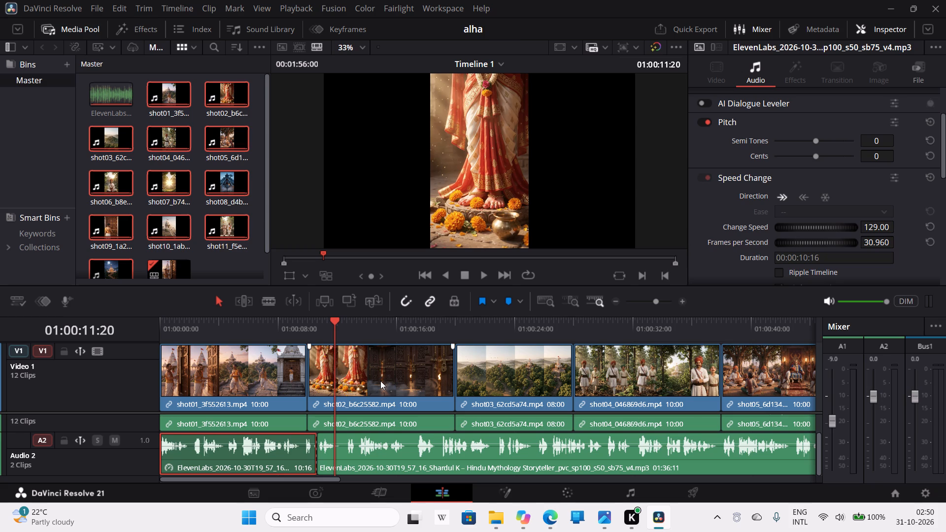
{"action": "key", "text": "ctrl+z"}
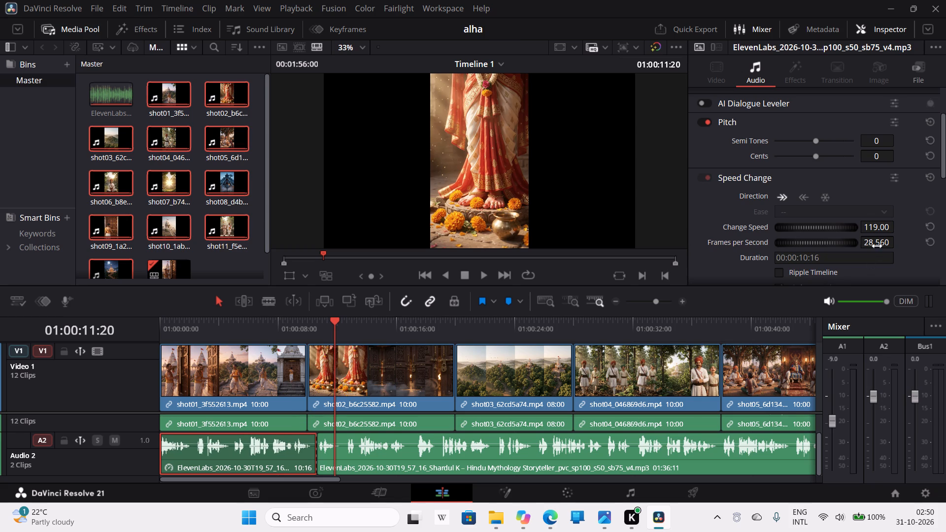
{"action": "left_click", "coordinate": [878, 229]}
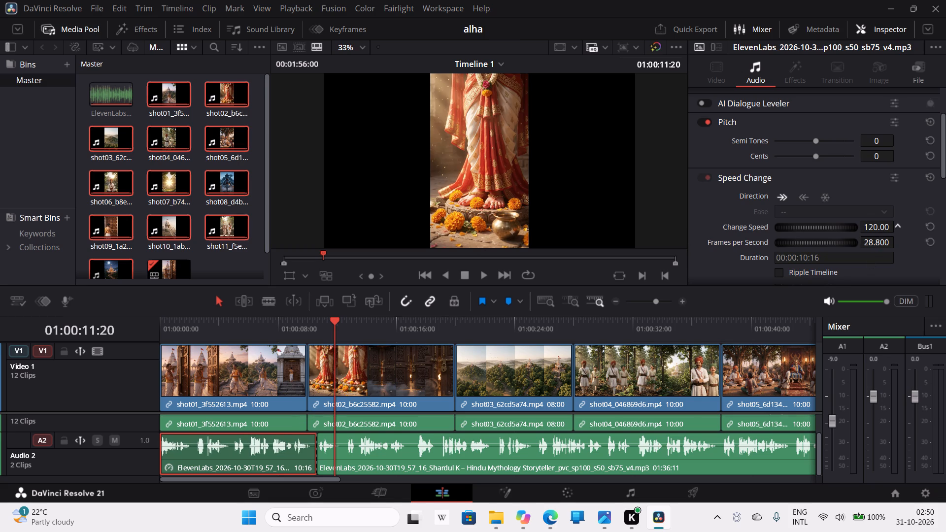
{"action": "left_click", "coordinate": [878, 229]}
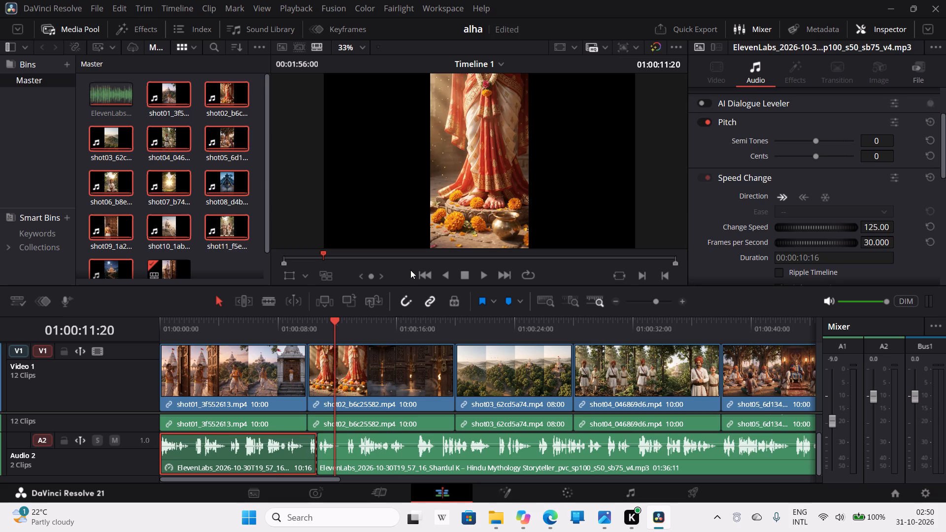
Split the first narration segment at 01:00:10:00, at the end of shot 1, and delete the short leftover piece after the cut.
{"action": "left_click", "coordinate": [269, 300]}
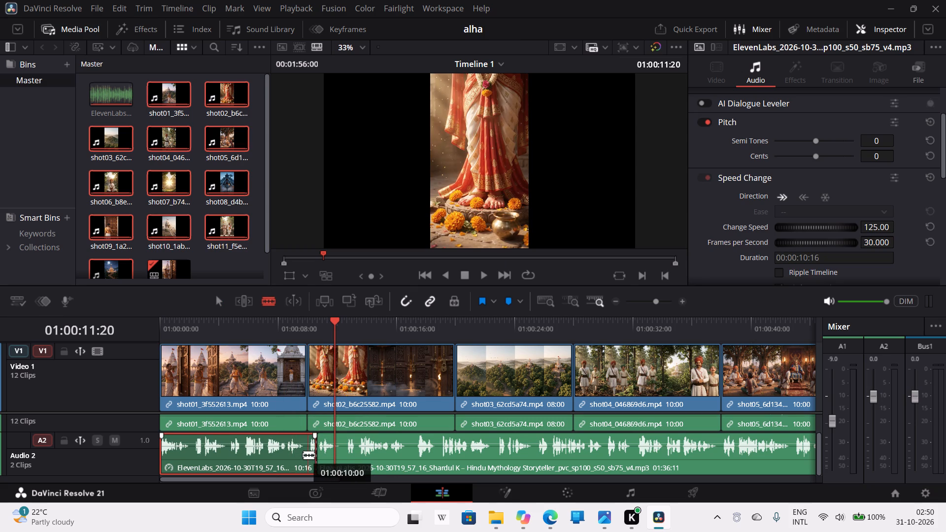
{"action": "left_click", "coordinate": [304, 452]}
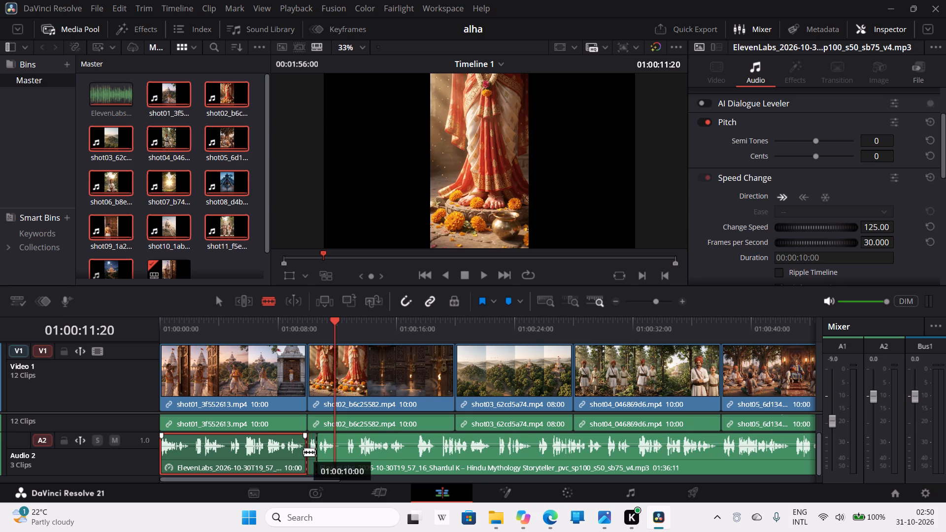
{"action": "left_click", "coordinate": [224, 299]}
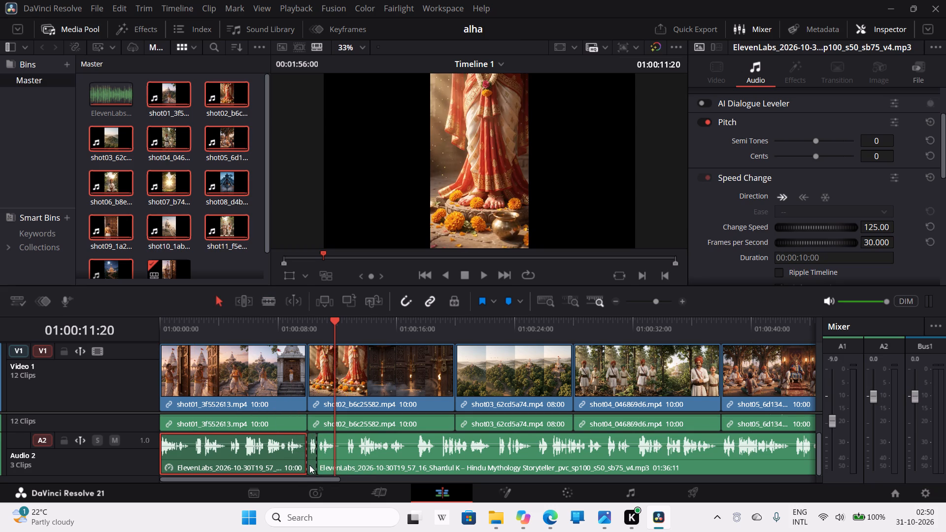
{"action": "left_click", "coordinate": [310, 465]}
{"action": "key", "text": "BackSpace"}
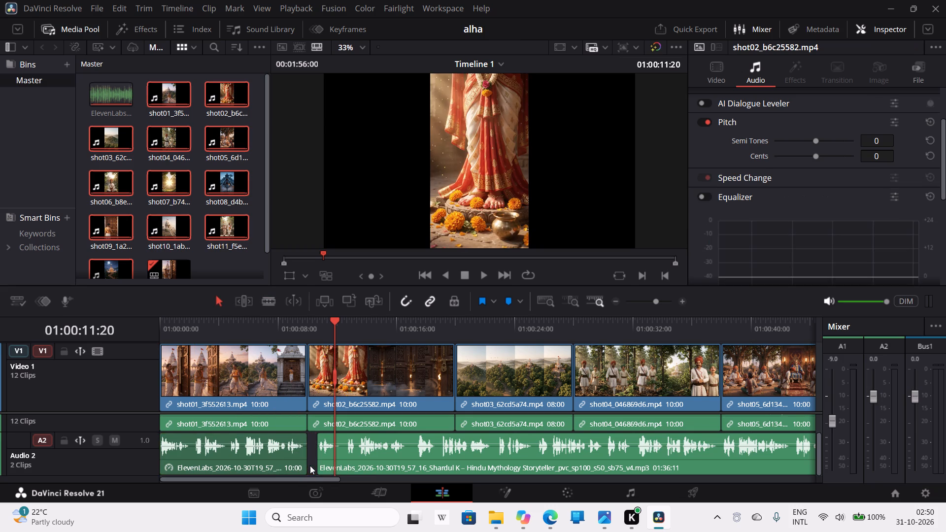
Move the remaining narration segment earlier to start at shot 2, closing the gap after the first segment.
{"action": "left_click_drag", "start_coordinate": [400, 459], "coordinate": [393, 458]}
{"action": "left_click_drag", "start_coordinate": [329, 326], "coordinate": [323, 326]}
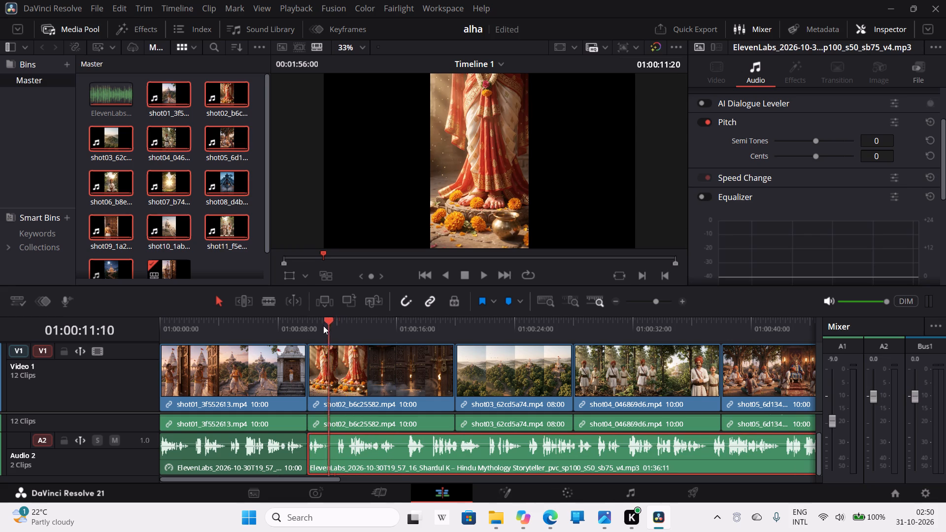
{"action": "left_click_drag", "start_coordinate": [323, 326], "coordinate": [309, 323]}
{"action": "left_click", "coordinate": [484, 275]}
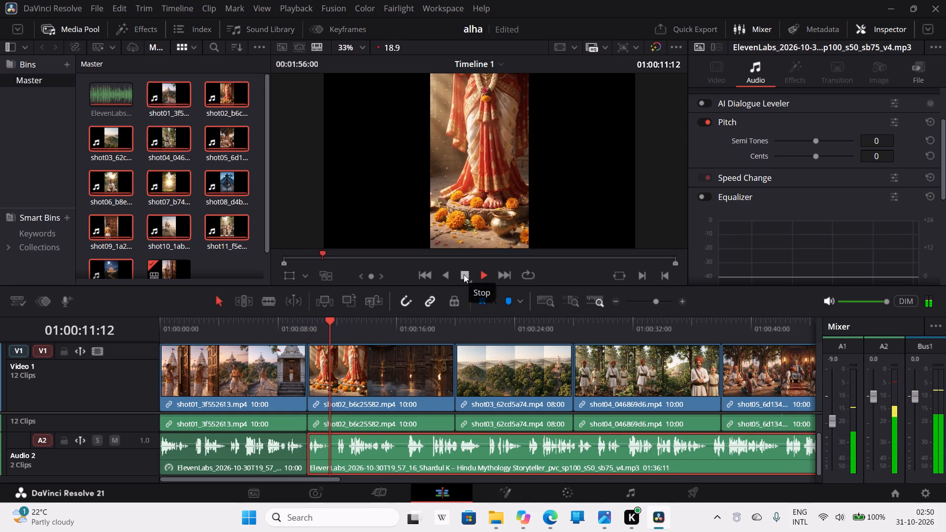
{"action": "left_click", "coordinate": [464, 274]}
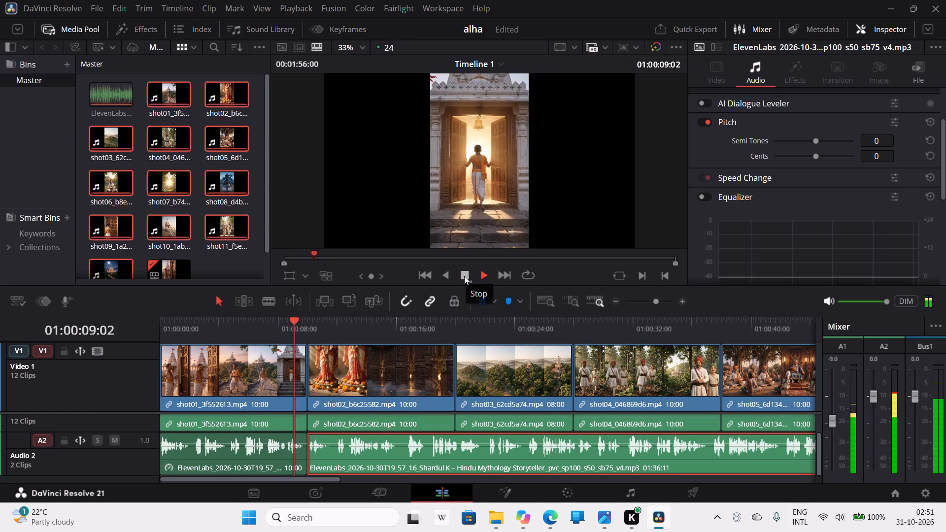
{"action": "left_click", "coordinate": [464, 276]}
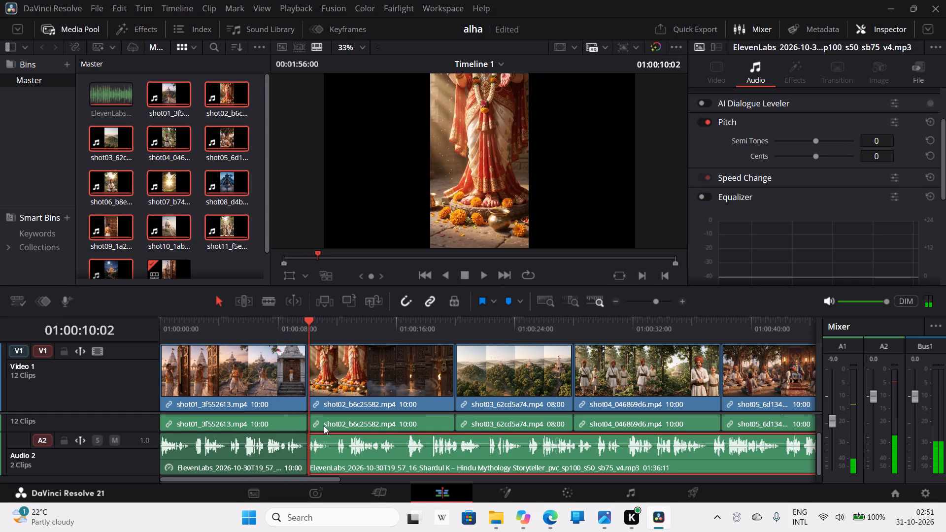
Undo the narration move, trim, speed changes and split, back to one continuous clip at original speed.
{"action": "key", "text": "ctrl+z"}
{"action": "key", "text": "ctrl+z"}
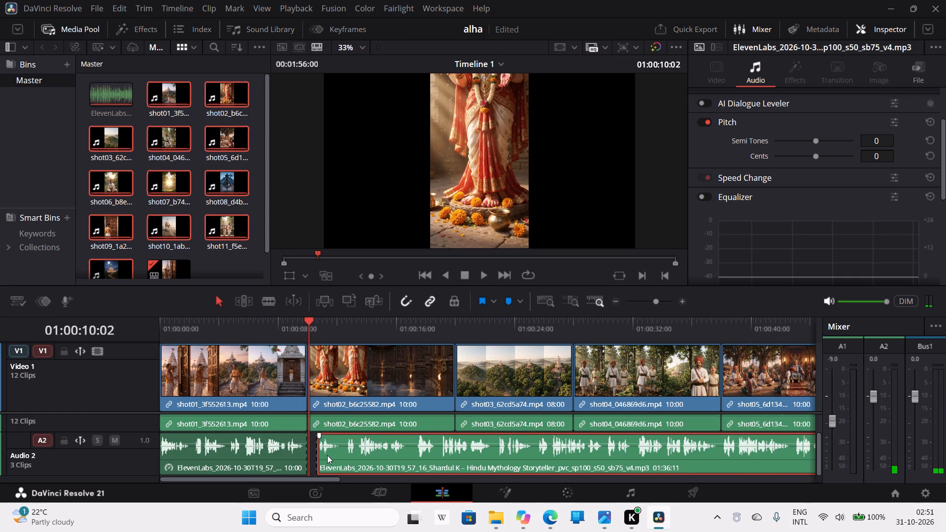
{"action": "key", "text": "ctrl+z"}
{"action": "key", "text": "ctrl+z"}
{"action": "key", "text": "ctrl+z"}
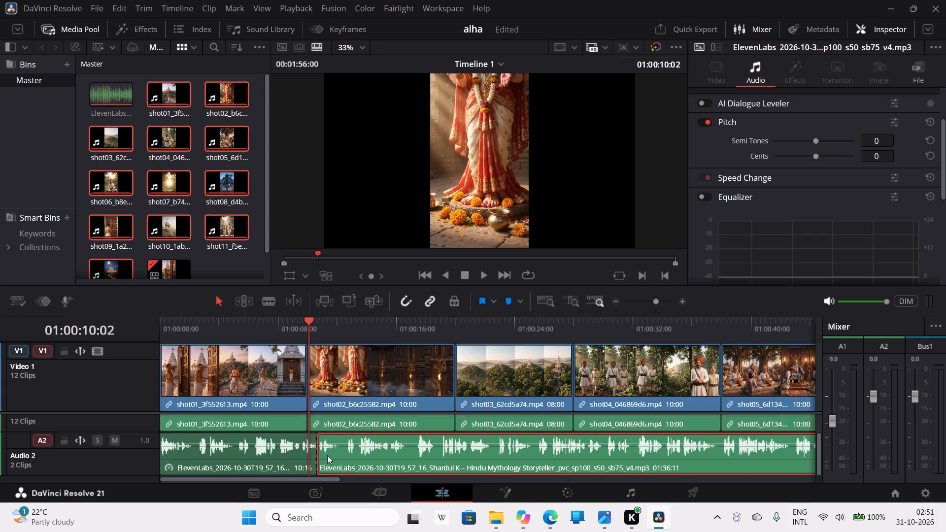
{"action": "key", "text": "ctrl+z"}
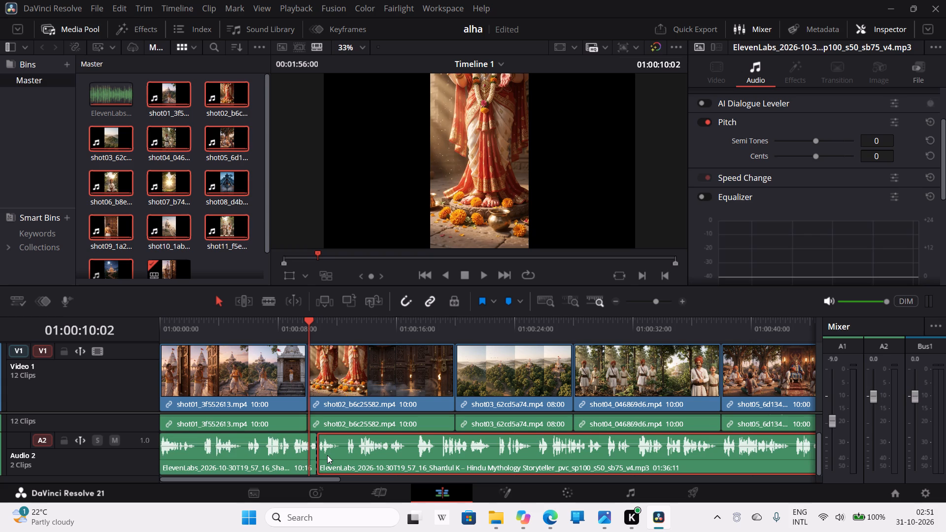
{"action": "key", "text": "ctrl+z"}
Play the unsplit narration twice from the later part of shot 1 into the start of shot 2.
{"action": "left_click_drag", "start_coordinate": [308, 325], "coordinate": [273, 325]}
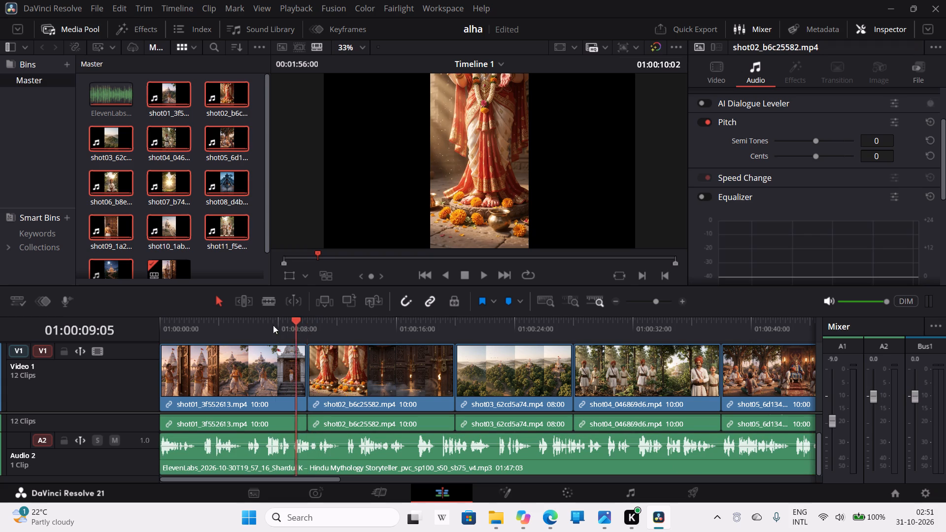
{"action": "left_click_drag", "start_coordinate": [273, 325], "coordinate": [237, 325]}
{"action": "left_click", "coordinate": [482, 275]}
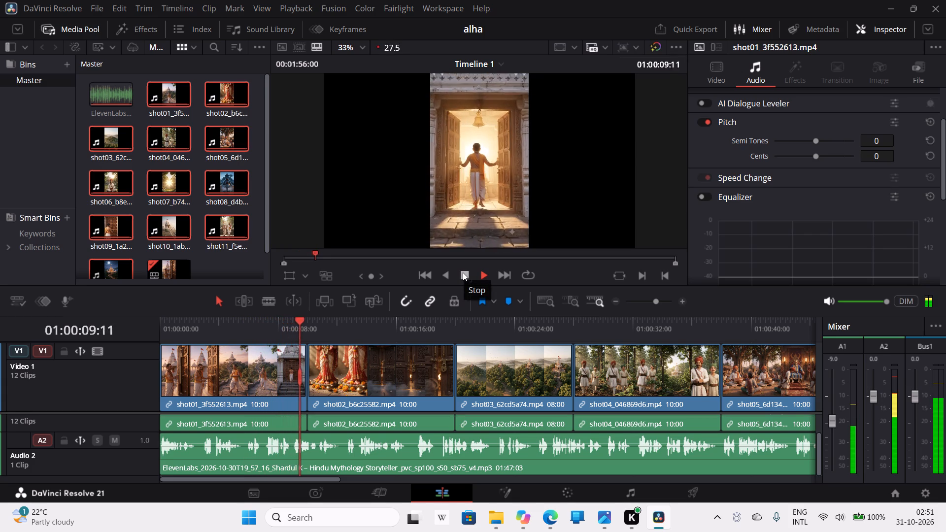
{"action": "left_click", "coordinate": [463, 272]}
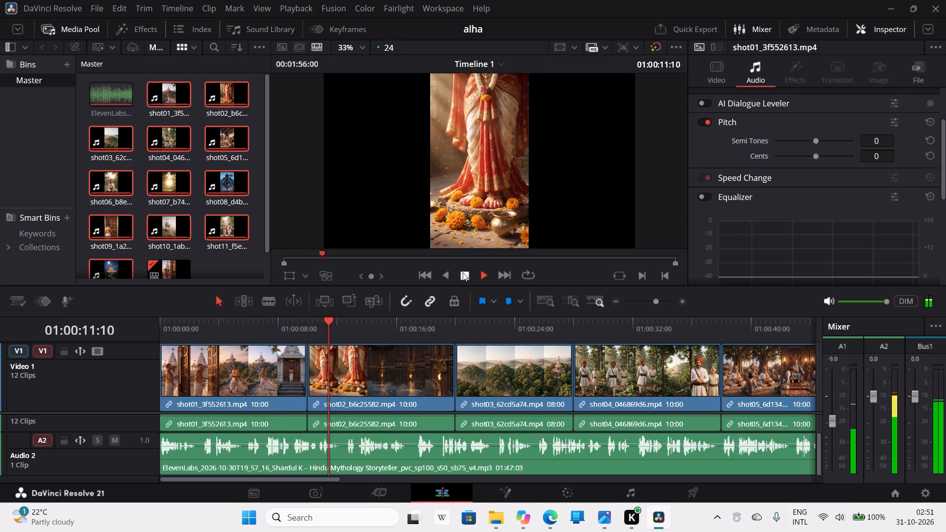
{"action": "left_click_drag", "start_coordinate": [332, 324], "coordinate": [271, 327]}
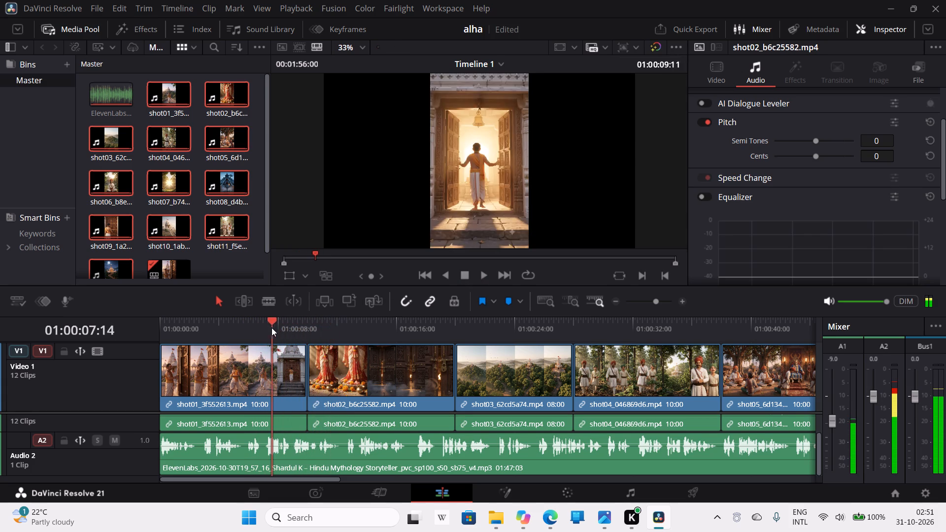
{"action": "left_click", "coordinate": [481, 279]}
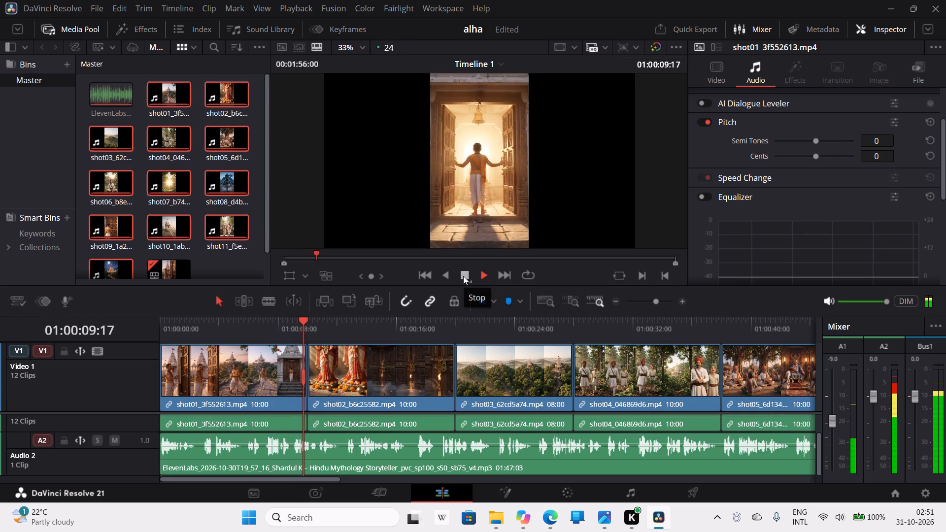
{"action": "left_click", "coordinate": [463, 276]}
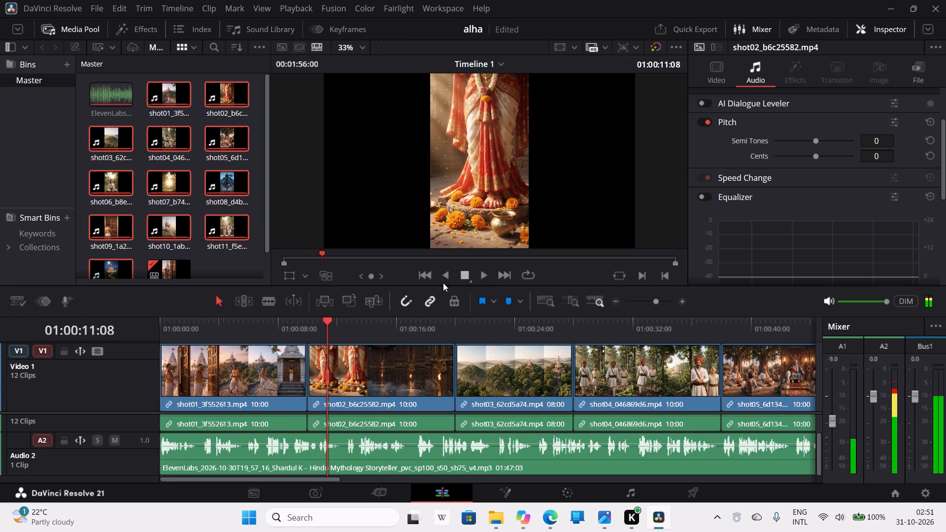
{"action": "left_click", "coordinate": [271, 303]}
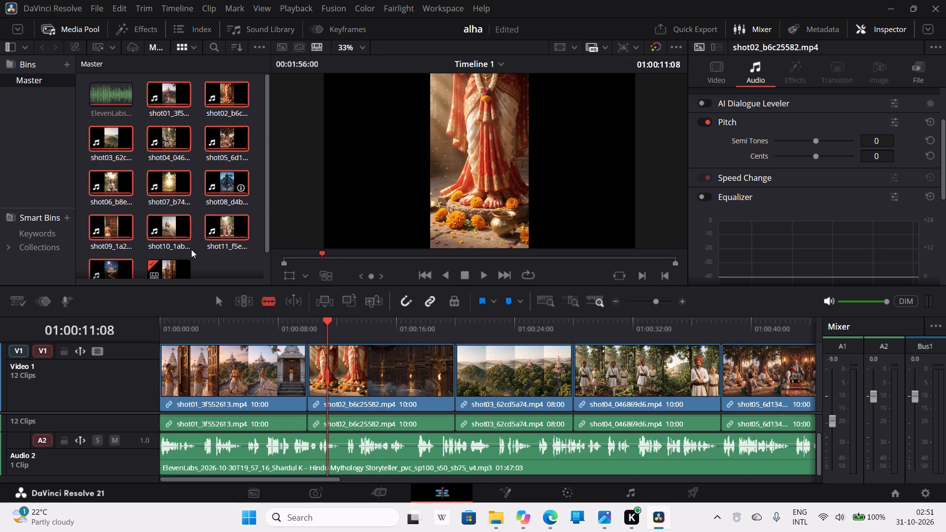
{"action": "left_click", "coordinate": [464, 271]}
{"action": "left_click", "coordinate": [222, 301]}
Set the whole narration clip's Change Speed to 111.00, passing through 104 and 106.
{"action": "left_click", "coordinate": [601, 467]}
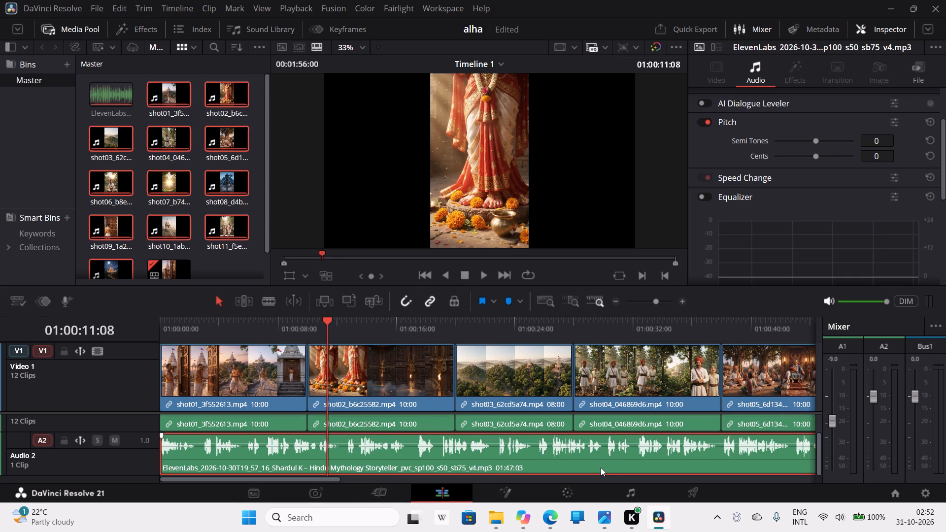
{"action": "scroll", "coordinate": [812, 224], "scroll_direction": "down", "scroll_amount": 1}
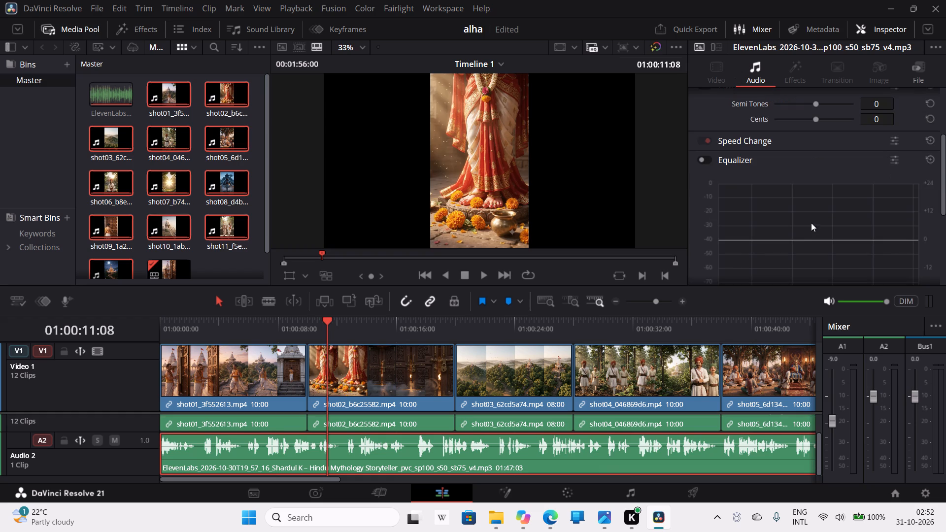
{"action": "left_click", "coordinate": [807, 140]}
{"action": "left_click_drag", "start_coordinate": [868, 192], "coordinate": [872, 192]}
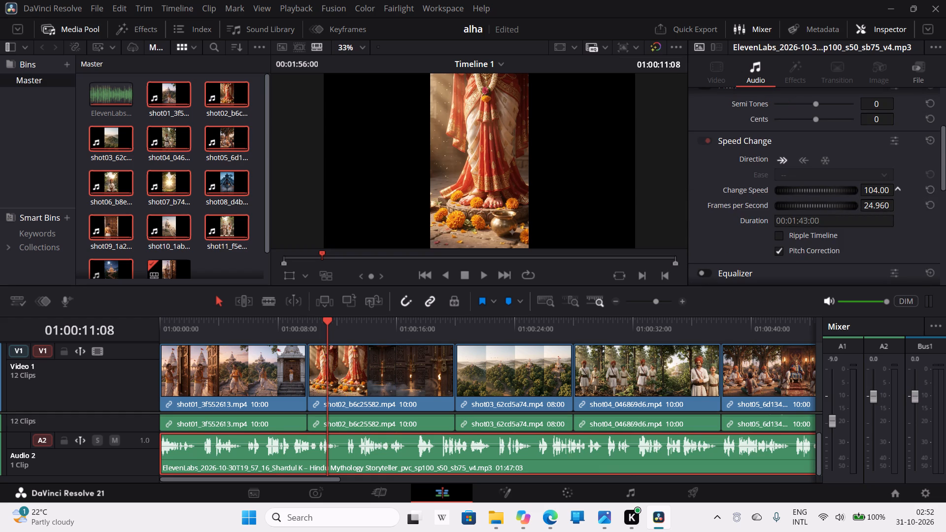
{"action": "left_click_drag", "start_coordinate": [872, 192], "coordinate": [872, 189]}
{"action": "left_click_drag", "start_coordinate": [872, 189], "coordinate": [875, 189]}
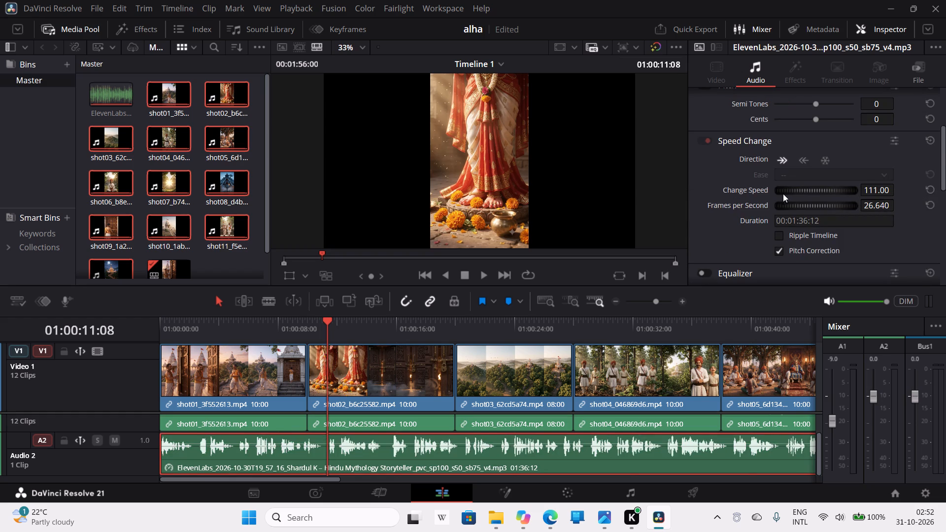
Play the sped-up narration from the start through shot 2, and replay shot 1 to find where its line ends.
{"action": "left_click_drag", "start_coordinate": [332, 322], "coordinate": [145, 321]}
{"action": "left_click", "coordinate": [483, 278]}
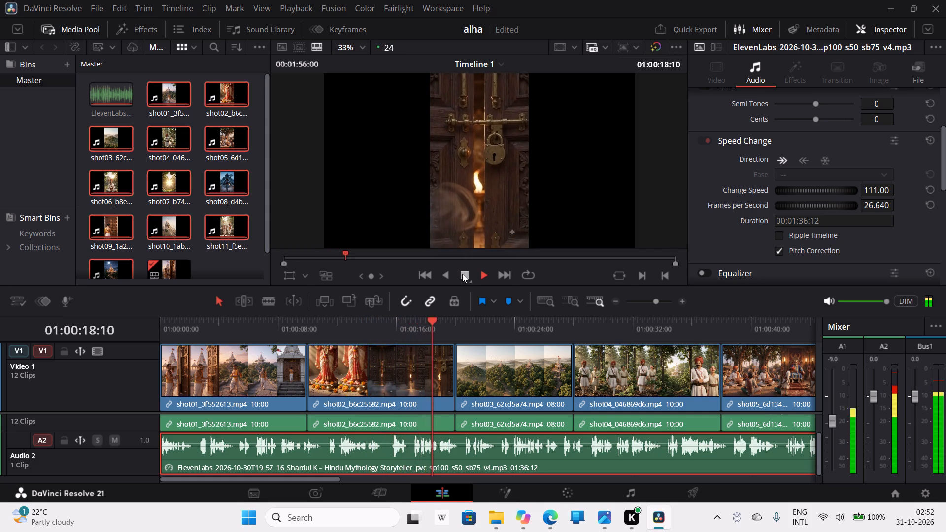
{"action": "left_click", "coordinate": [462, 274]}
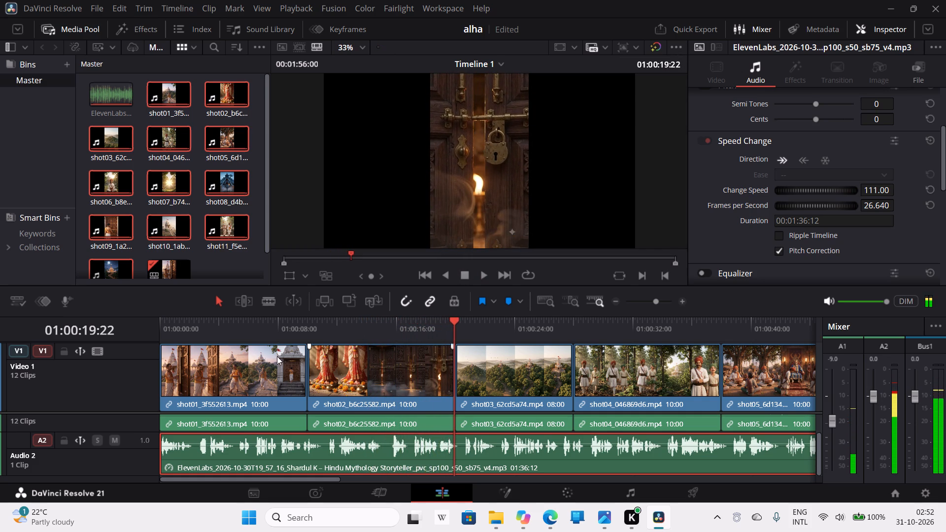
{"action": "left_click", "coordinate": [253, 379]}
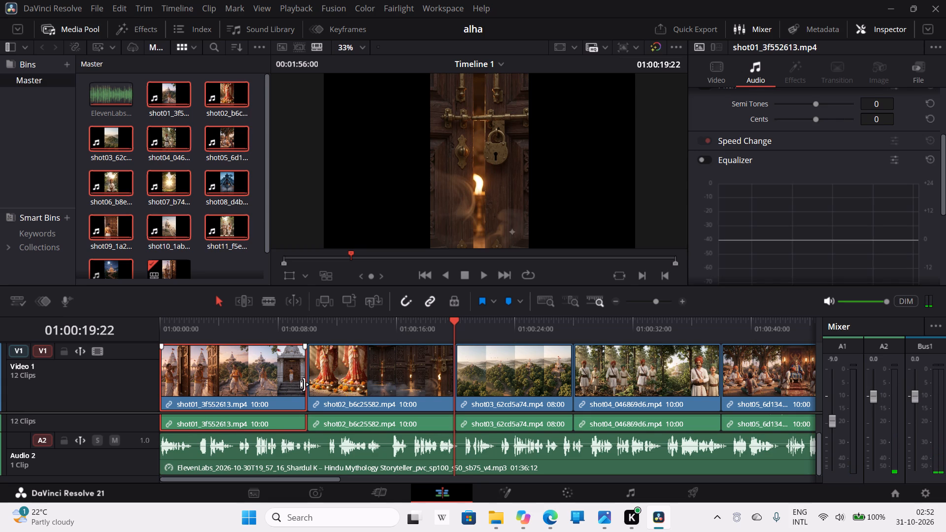
{"action": "left_click_drag", "start_coordinate": [456, 317], "coordinate": [174, 327]}
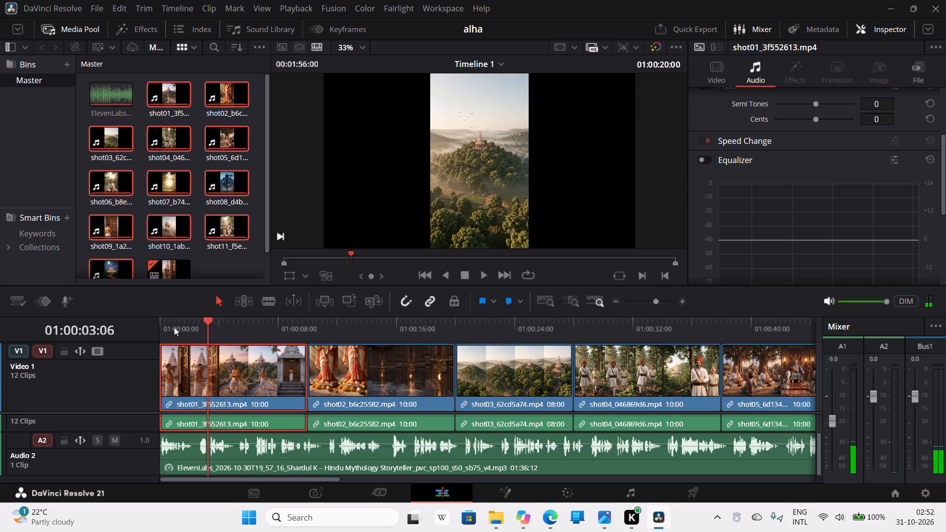
{"action": "left_click_drag", "start_coordinate": [174, 327], "coordinate": [163, 327]}
{"action": "left_click", "coordinate": [480, 273]}
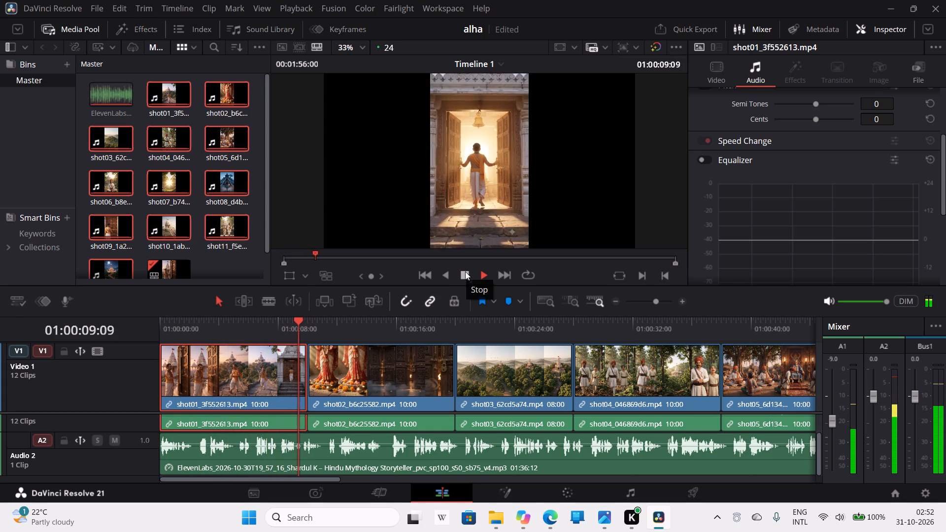
{"action": "left_click", "coordinate": [465, 271]}
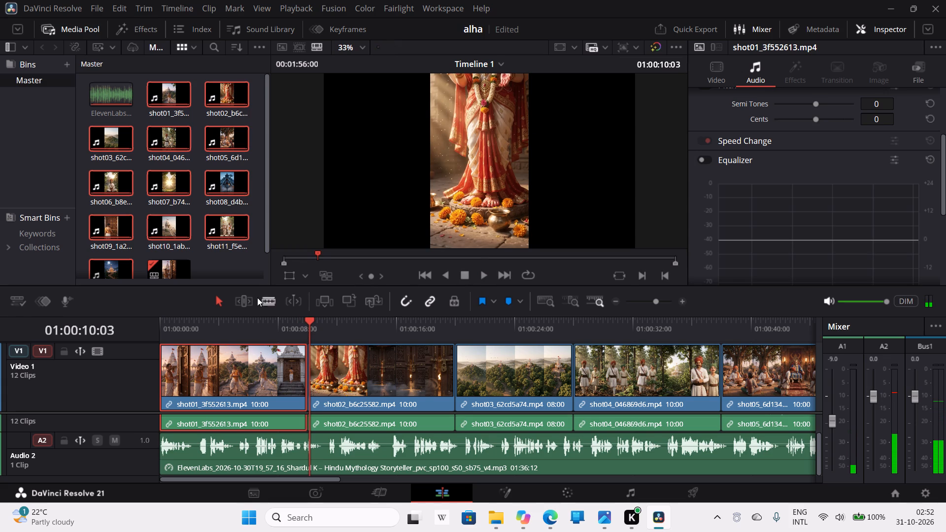
Split the narration at about 01:00:09:04, near the end of shot 1, and move the remaining segment to start at 01:00:10:03.
{"action": "left_click", "coordinate": [273, 301]}
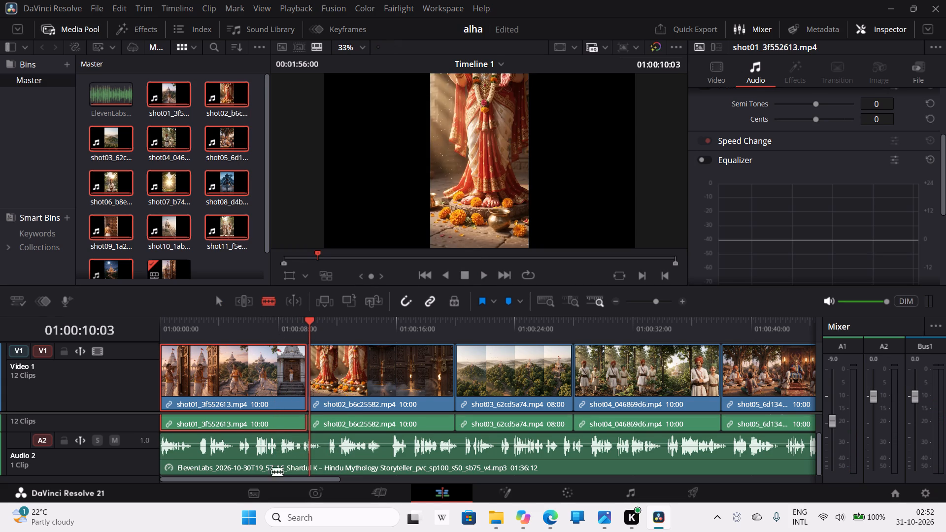
{"action": "left_click", "coordinate": [295, 456]}
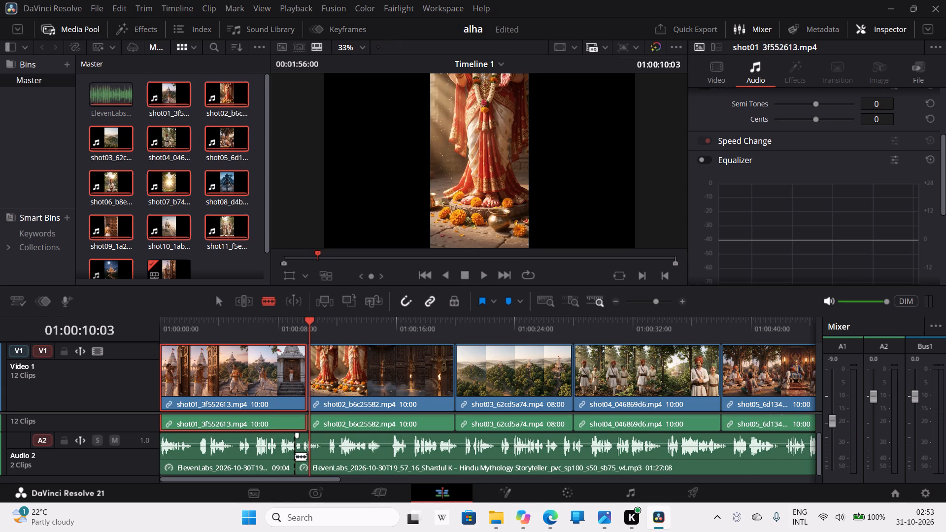
{"action": "left_click", "coordinate": [220, 300]}
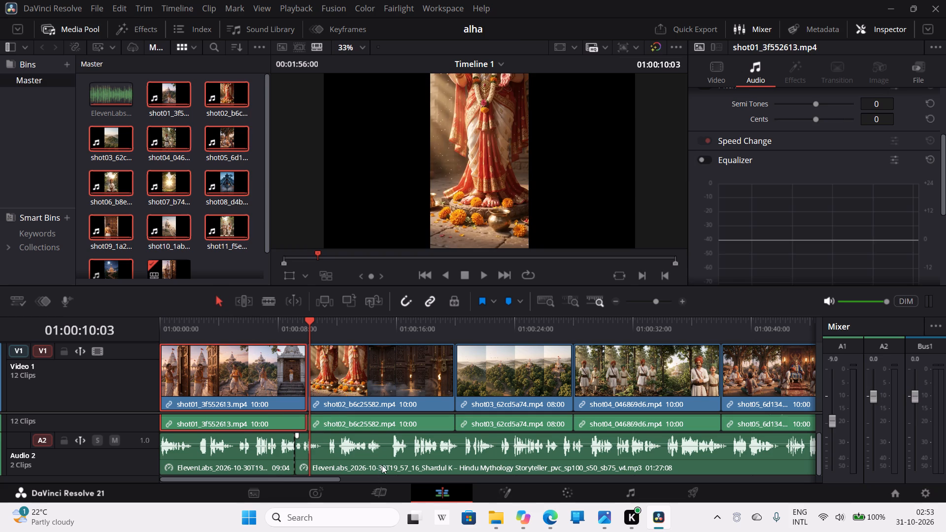
{"action": "left_click_drag", "start_coordinate": [382, 463], "coordinate": [398, 462]}
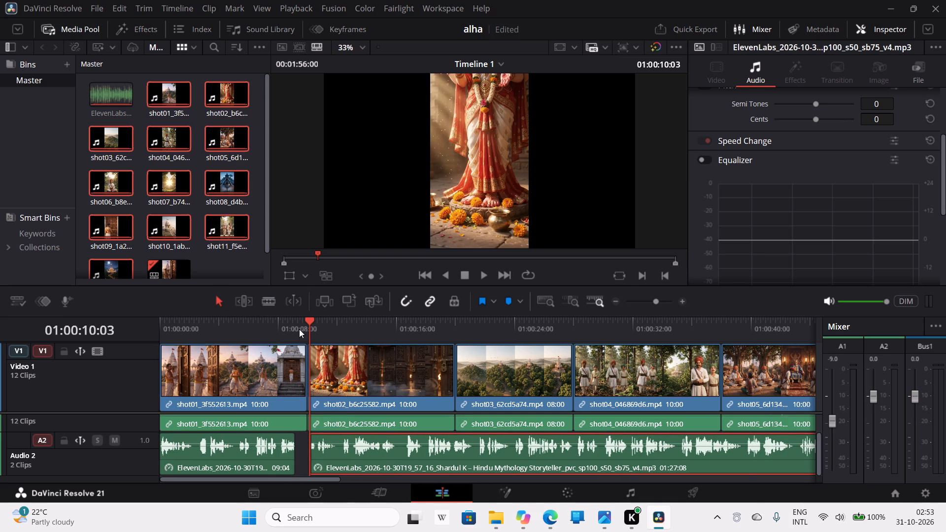
Play from about 01:00:05:13 into shot 2 to check the pause between the two narration segments.
{"action": "left_click_drag", "start_coordinate": [312, 319], "coordinate": [241, 319]}
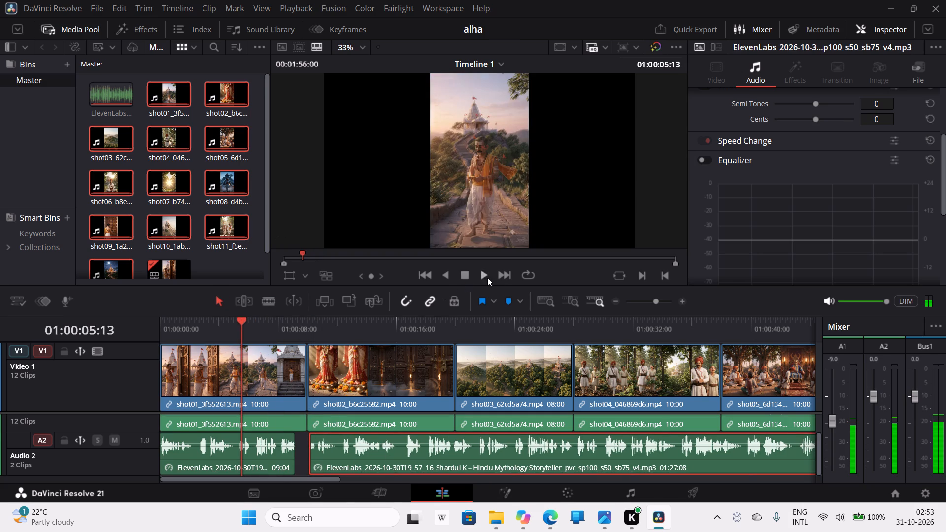
{"action": "left_click", "coordinate": [484, 274]}
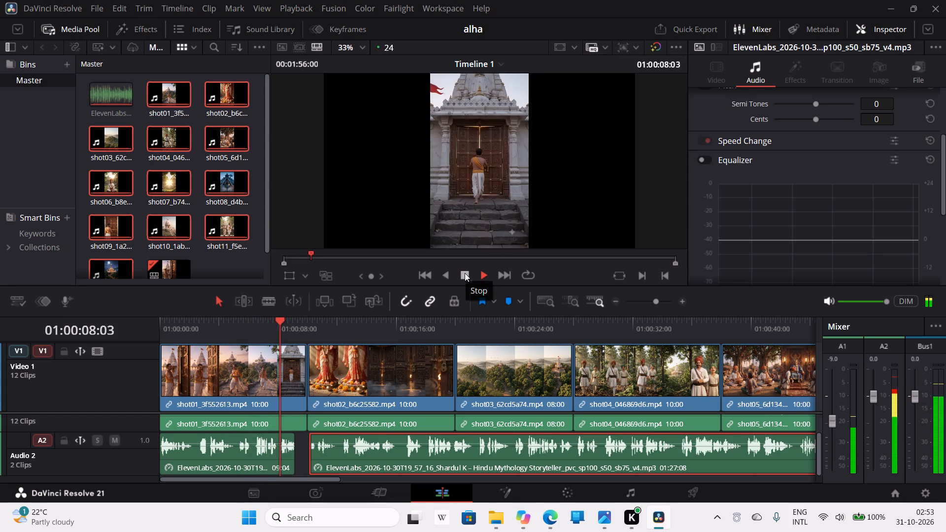
{"action": "left_click", "coordinate": [465, 273]}
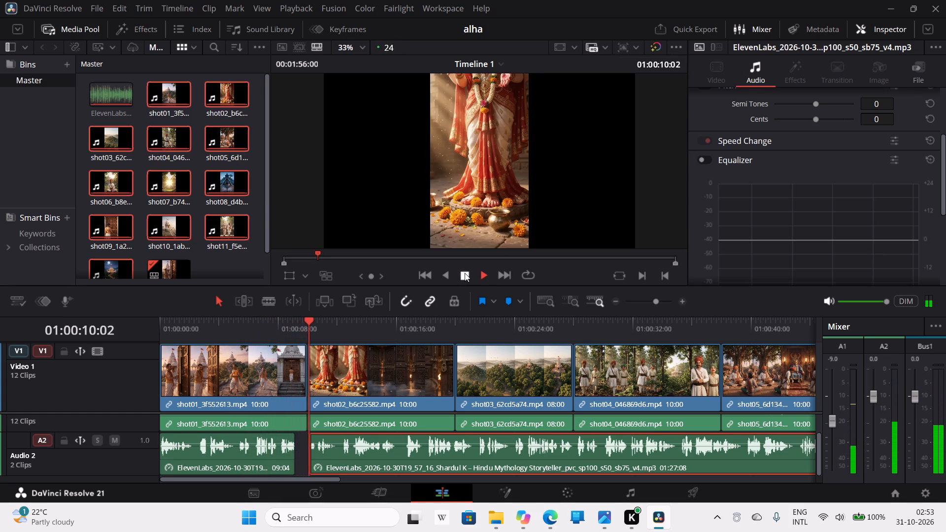
{"action": "left_click", "coordinate": [280, 387]}
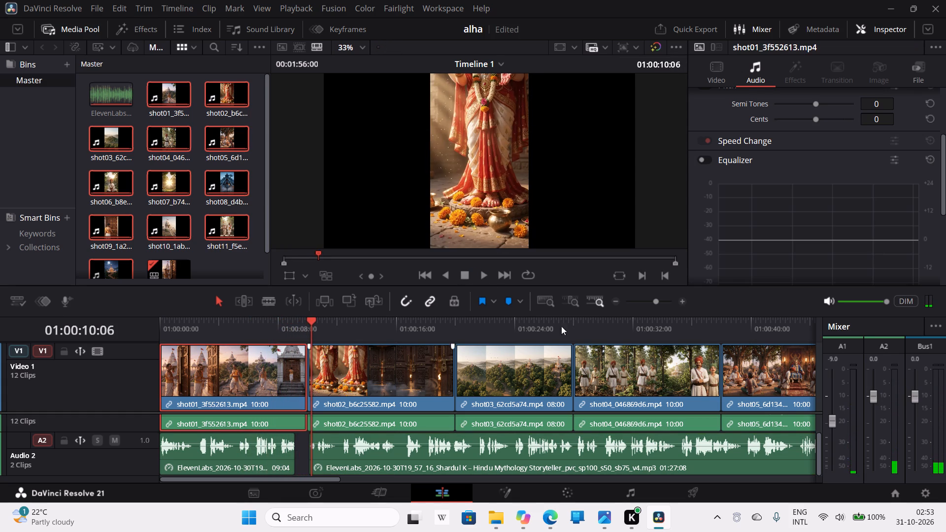
Set the shot 1 video clip's Change Speed to 109.00 so its length matches the first narration segment.
{"action": "left_click", "coordinate": [725, 82]}
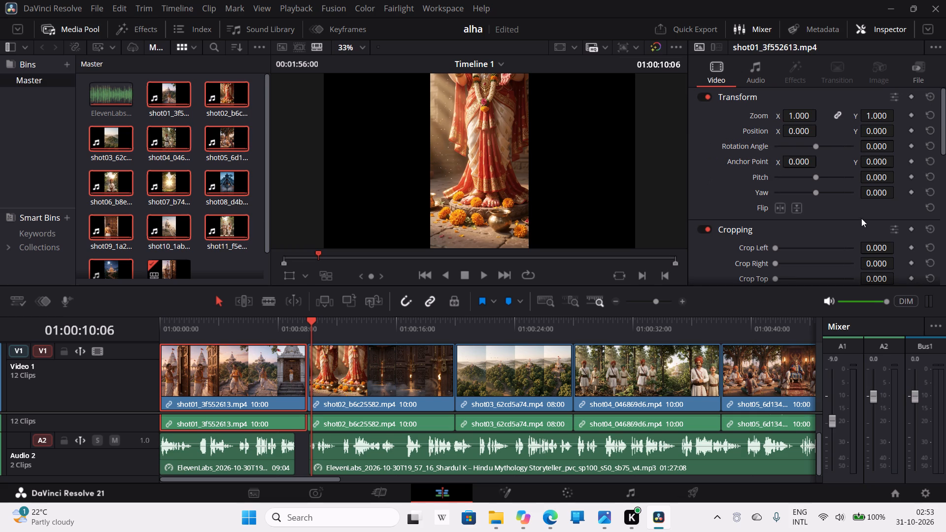
{"action": "scroll", "coordinate": [853, 232], "scroll_direction": "up", "scroll_amount": 3}
{"action": "scroll", "coordinate": [802, 216], "scroll_direction": "down", "scroll_amount": 1}
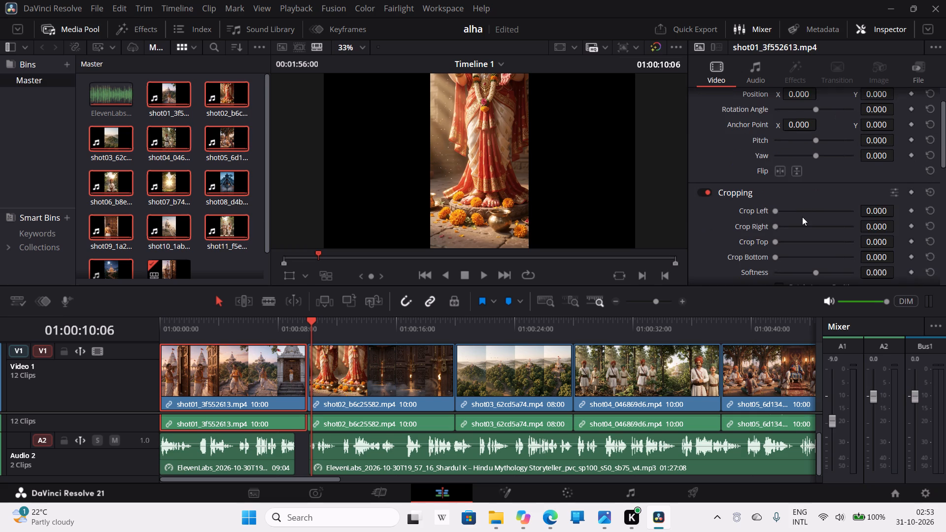
{"action": "scroll", "coordinate": [814, 211], "scroll_direction": "up", "scroll_amount": 1}
{"action": "scroll", "coordinate": [814, 211], "scroll_direction": "down", "scroll_amount": 4}
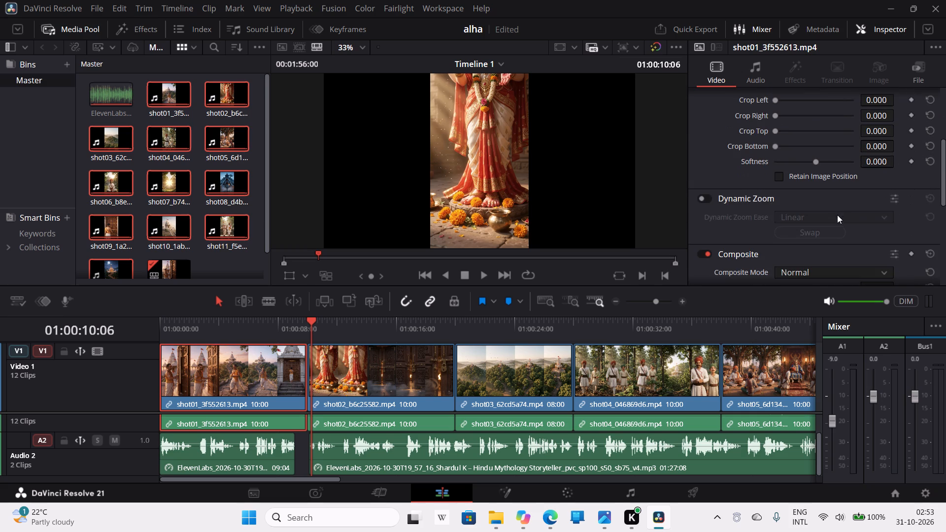
{"action": "scroll", "coordinate": [804, 218], "scroll_direction": "down", "scroll_amount": 4}
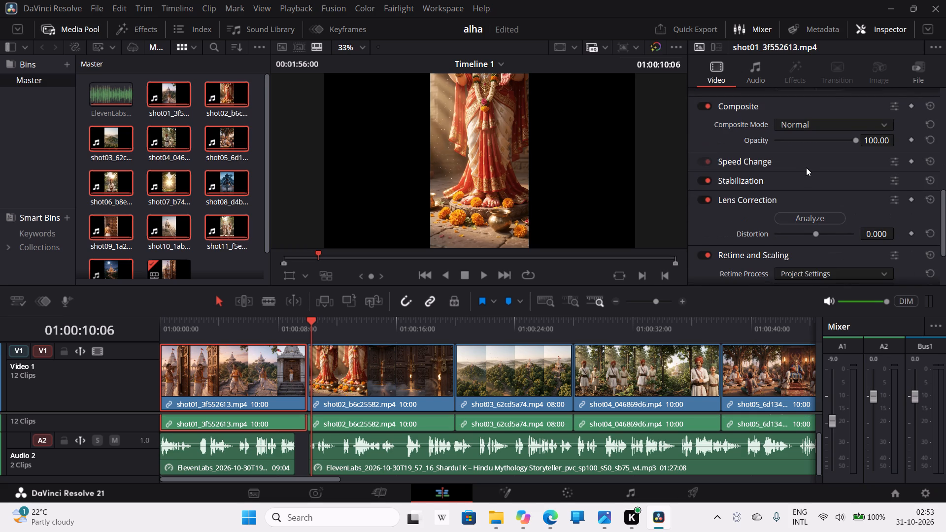
{"action": "left_click", "coordinate": [806, 167]}
{"action": "left_click_drag", "start_coordinate": [871, 211], "coordinate": [882, 212]}
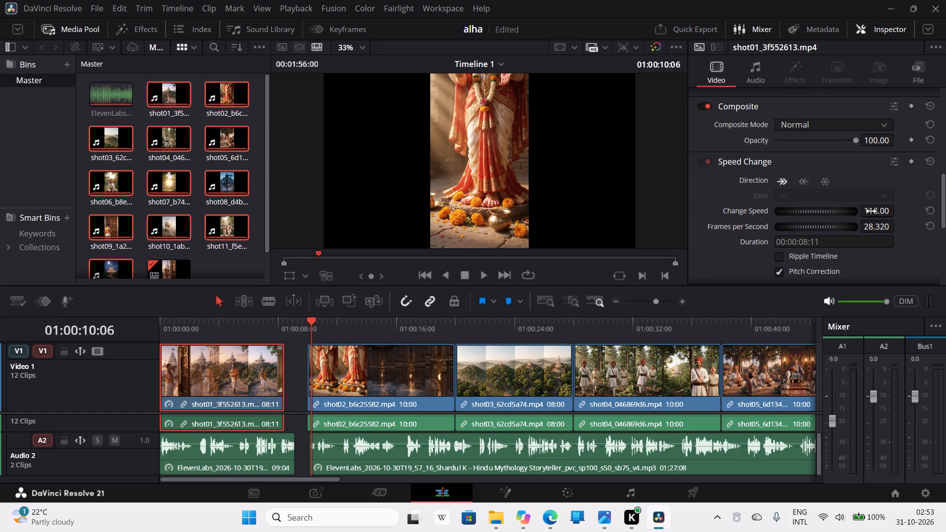
{"action": "key", "text": "ctrl+z"}
{"action": "left_click", "coordinate": [874, 211]}
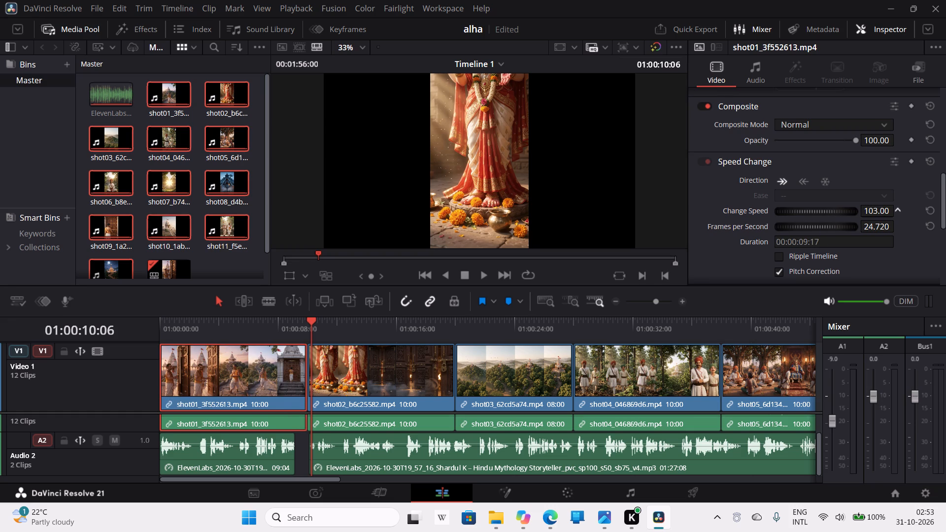
{"action": "left_click", "coordinate": [874, 211]}
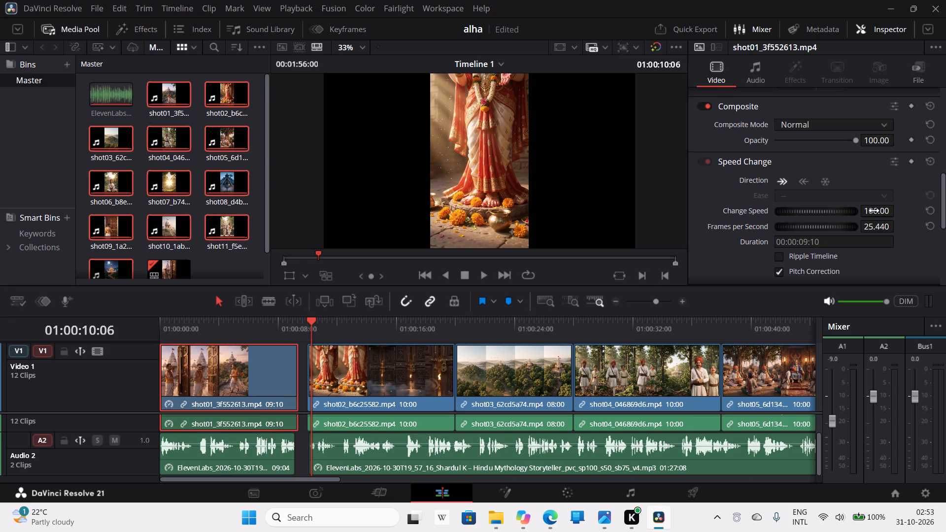
{"action": "left_click", "coordinate": [874, 211]}
{"action": "left_click", "coordinate": [876, 211]}
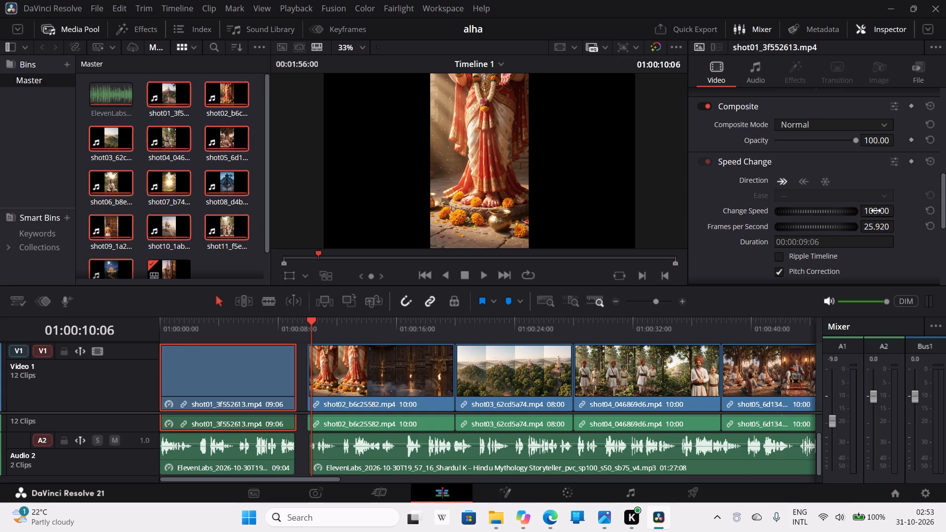
{"action": "left_click", "coordinate": [876, 211]}
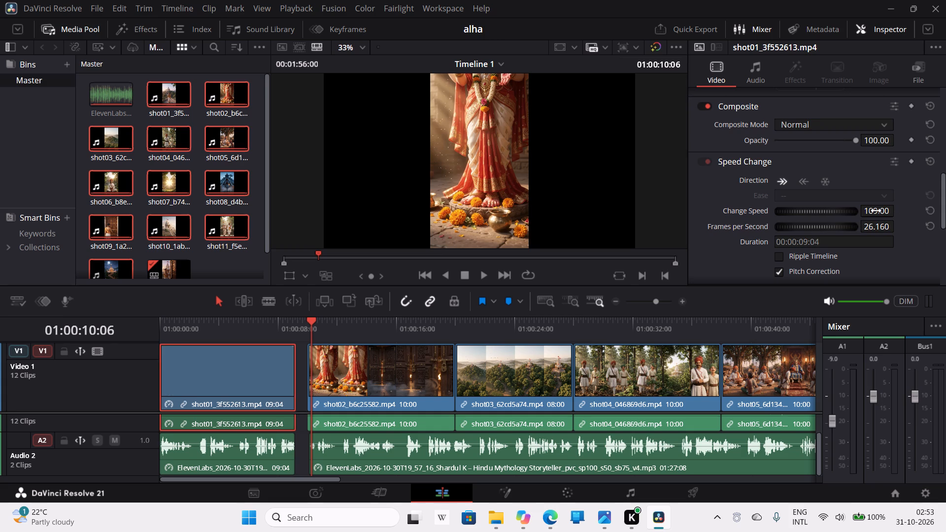
Close the gap after shot 1 by moving the shot 2 clip and the second narration segment to start at 01:00:09:04.
{"action": "left_click_drag", "start_coordinate": [382, 379], "coordinate": [381, 379]}
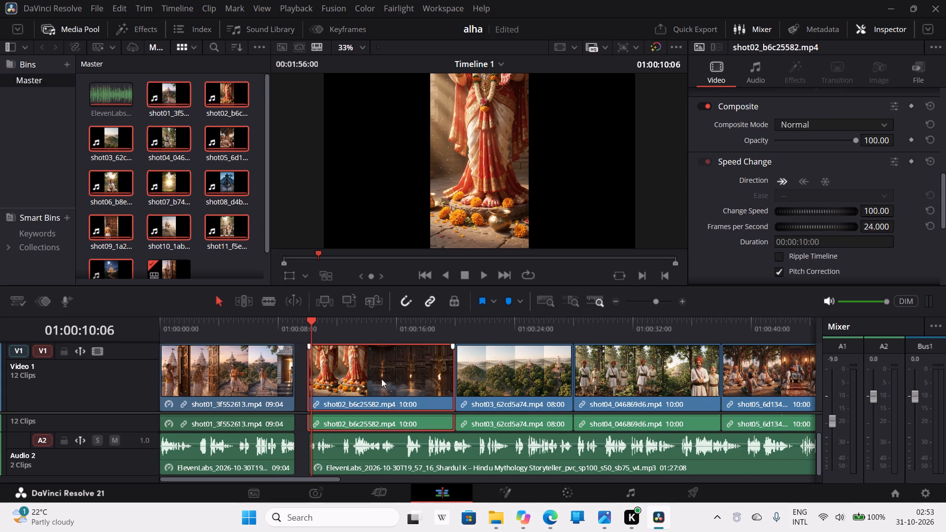
{"action": "left_click_drag", "start_coordinate": [381, 379], "coordinate": [372, 376]}
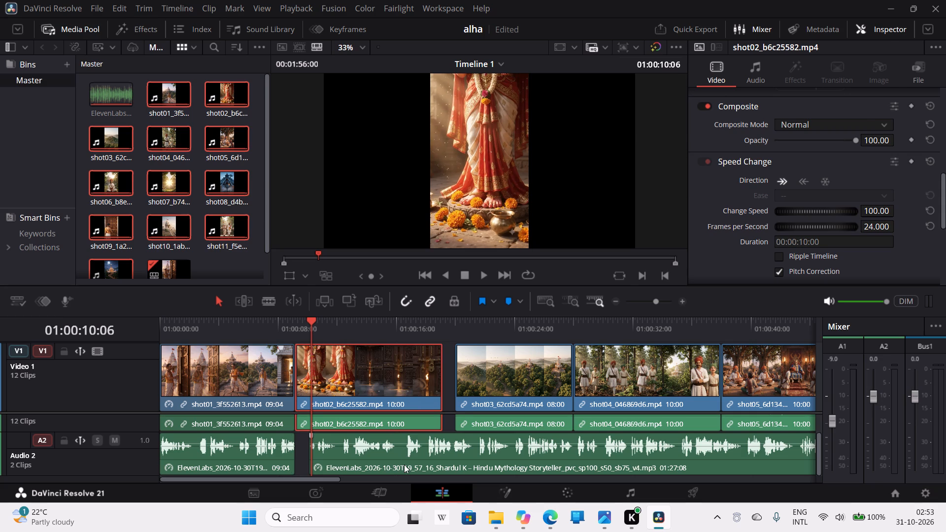
{"action": "left_click_drag", "start_coordinate": [404, 465], "coordinate": [394, 465]}
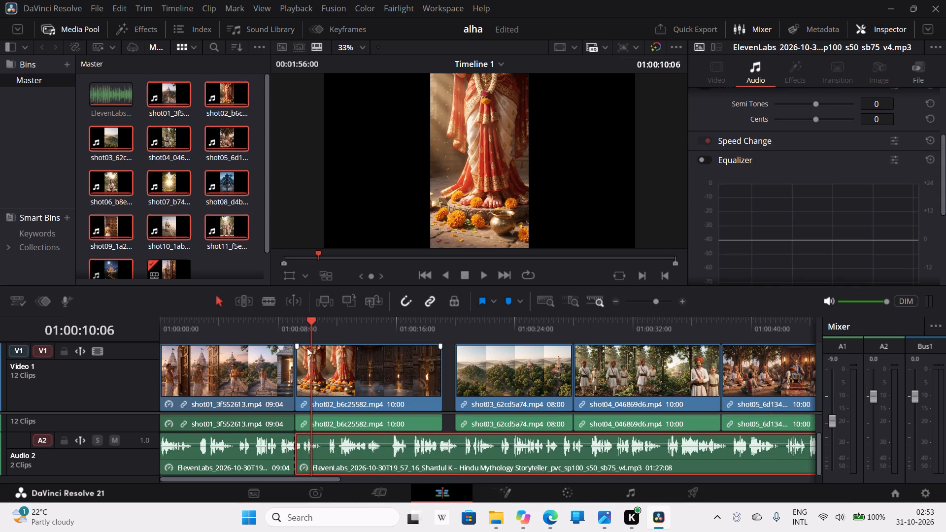
{"action": "left_click_drag", "start_coordinate": [311, 319], "coordinate": [290, 323]}
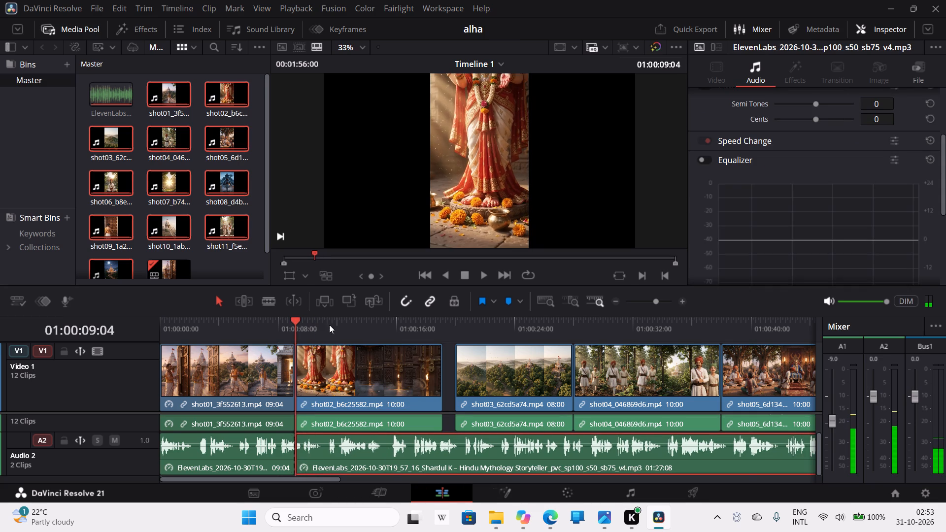
{"action": "left_click", "coordinate": [479, 277]}
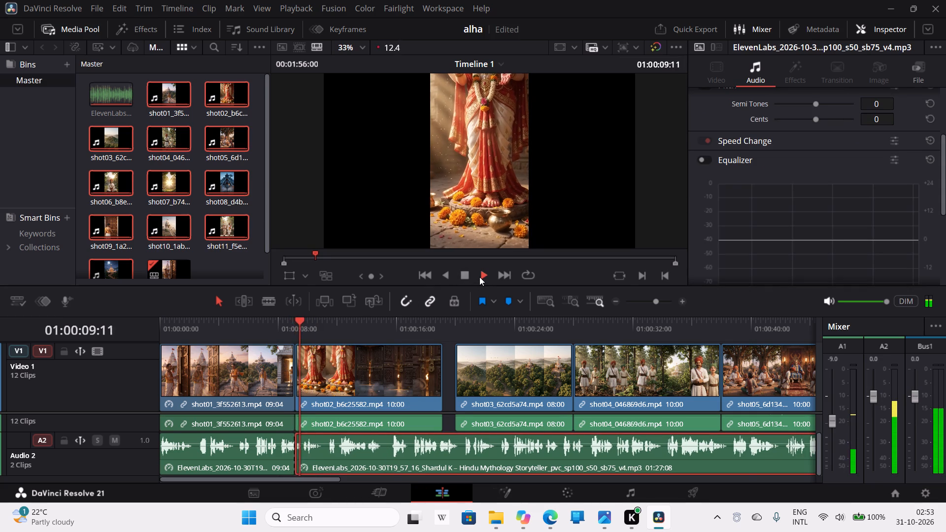
{"action": "left_click_drag", "start_coordinate": [323, 321], "coordinate": [237, 324]}
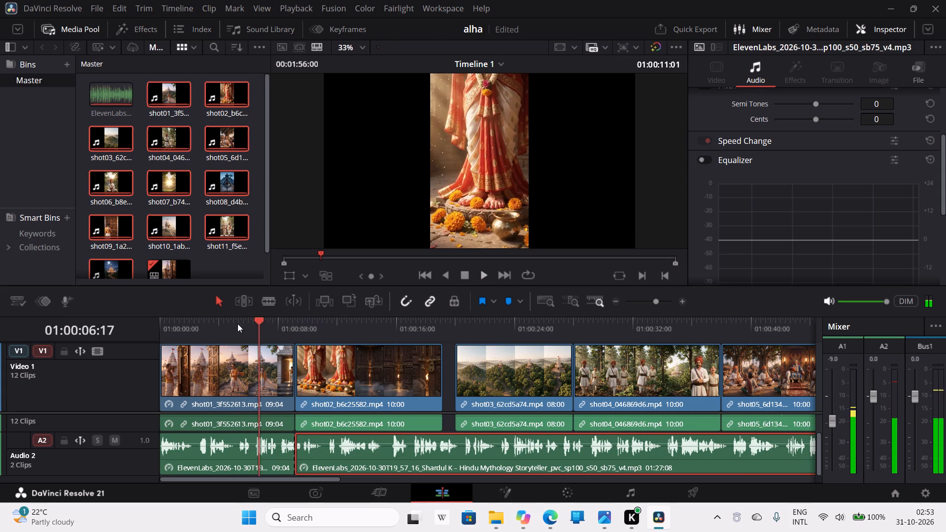
{"action": "left_click_drag", "start_coordinate": [237, 324], "coordinate": [227, 324]}
{"action": "left_click", "coordinate": [486, 274]}
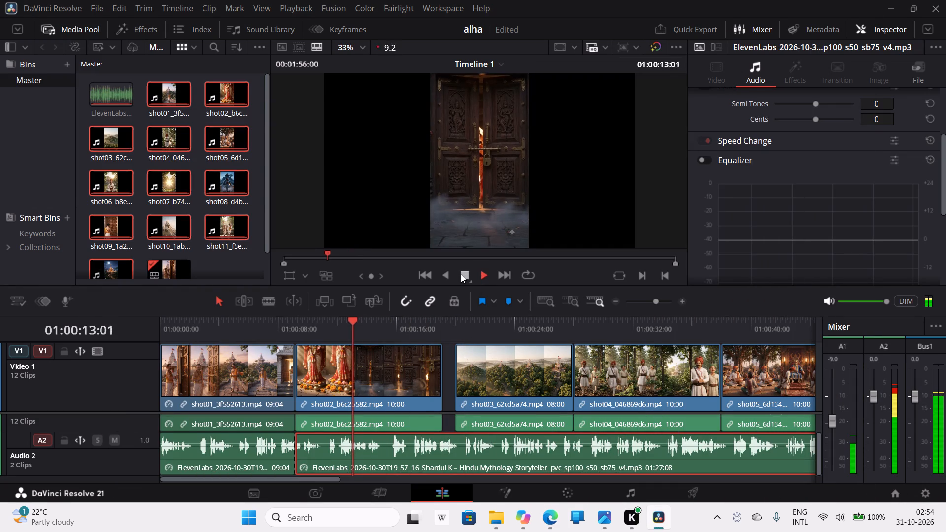
{"action": "left_click", "coordinate": [461, 274]}
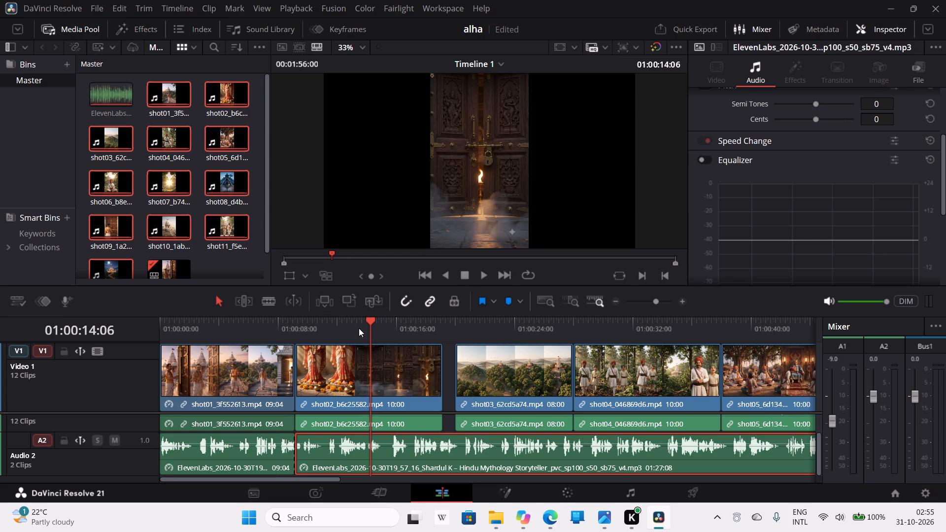
{"action": "left_click_drag", "start_coordinate": [372, 324], "coordinate": [258, 339]}
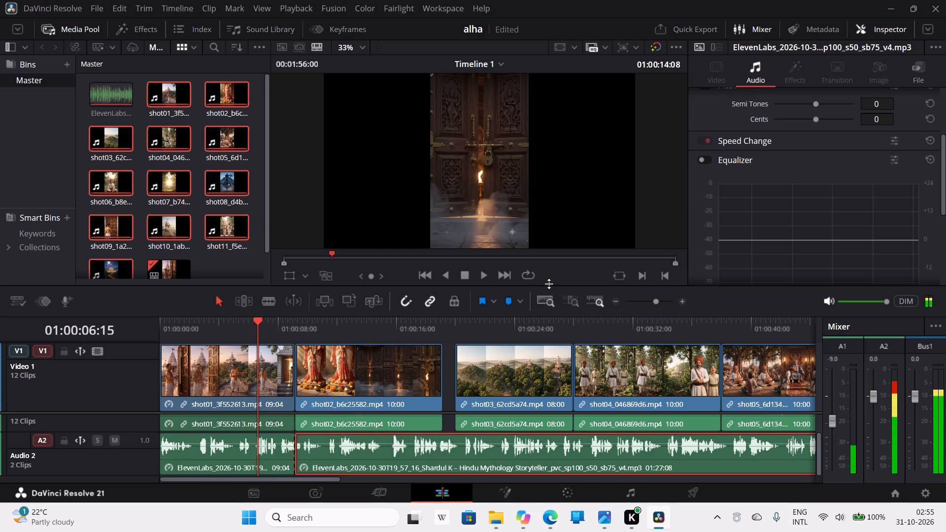
{"action": "left_click", "coordinate": [484, 272]}
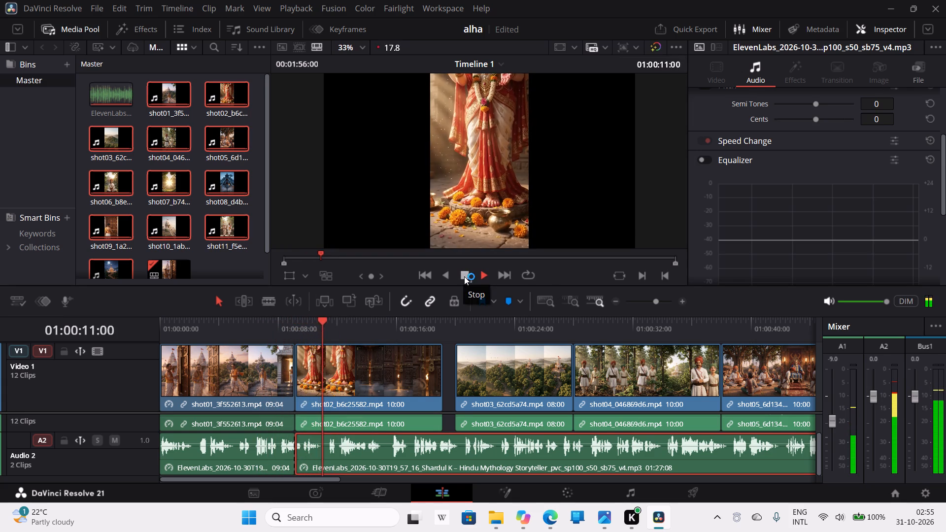
{"action": "left_click", "coordinate": [464, 276]}
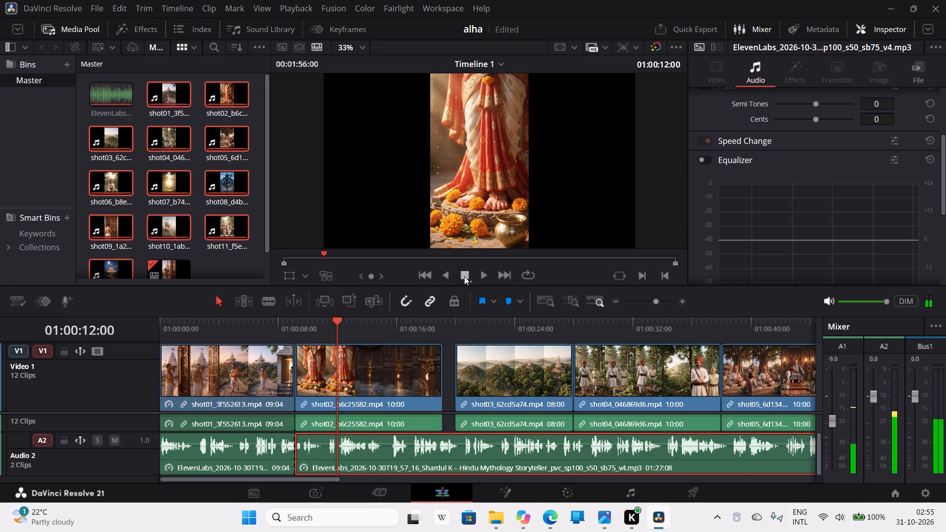
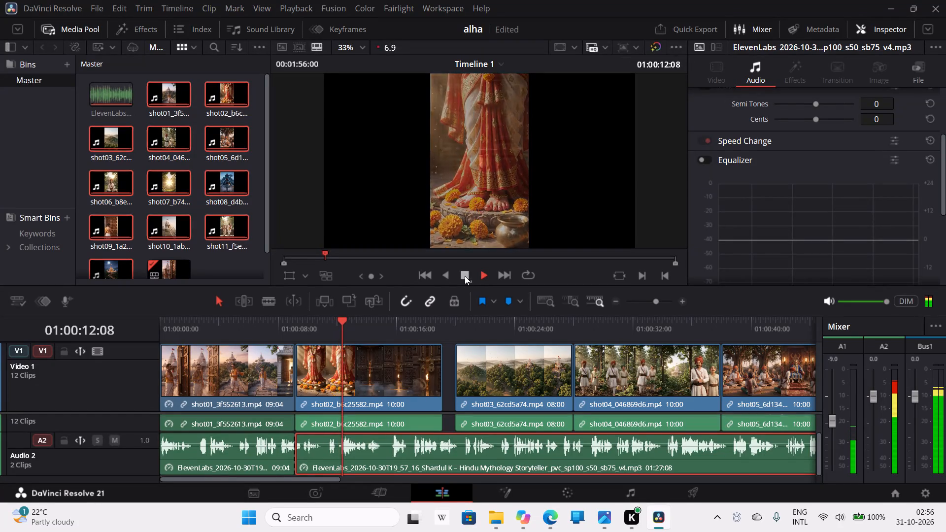
Replay from the end of shot 1 into shot 2, and check the spoken line against the shot-wise narration table in Edge.
{"action": "left_click", "coordinate": [465, 276]}
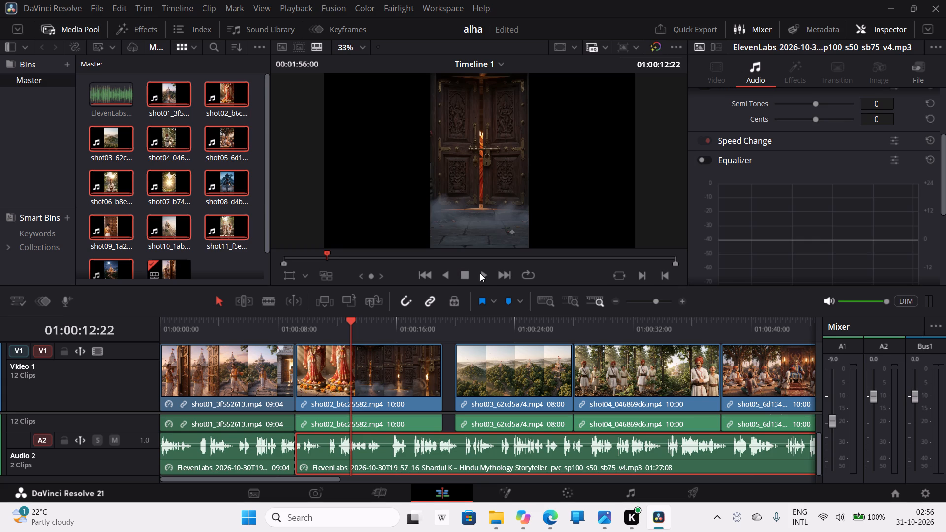
{"action": "left_click_drag", "start_coordinate": [347, 326], "coordinate": [283, 329]}
{"action": "left_click", "coordinate": [479, 278]}
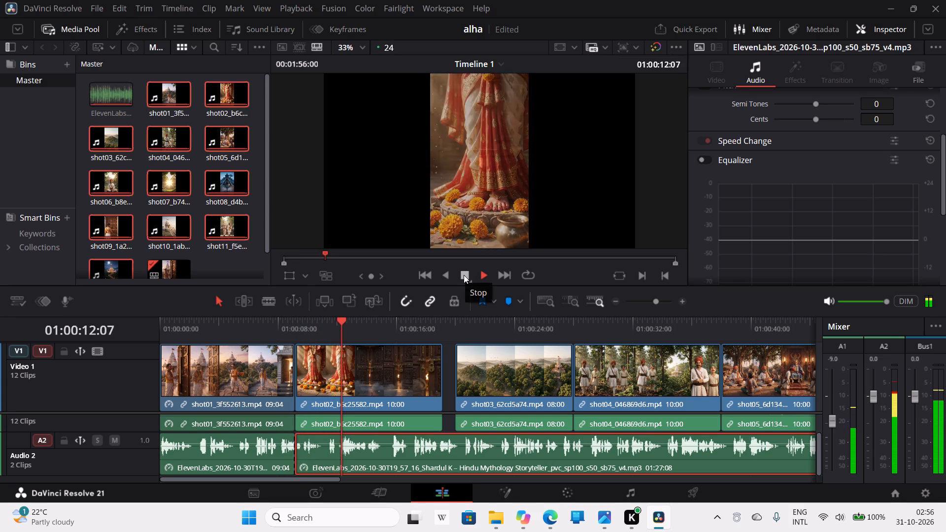
{"action": "left_click", "coordinate": [464, 275]}
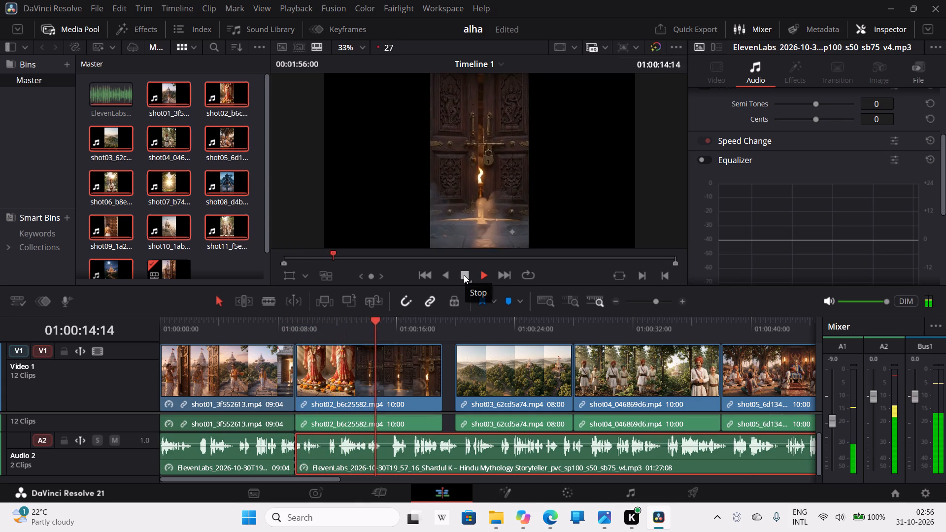
{"action": "left_click", "coordinate": [557, 522]}
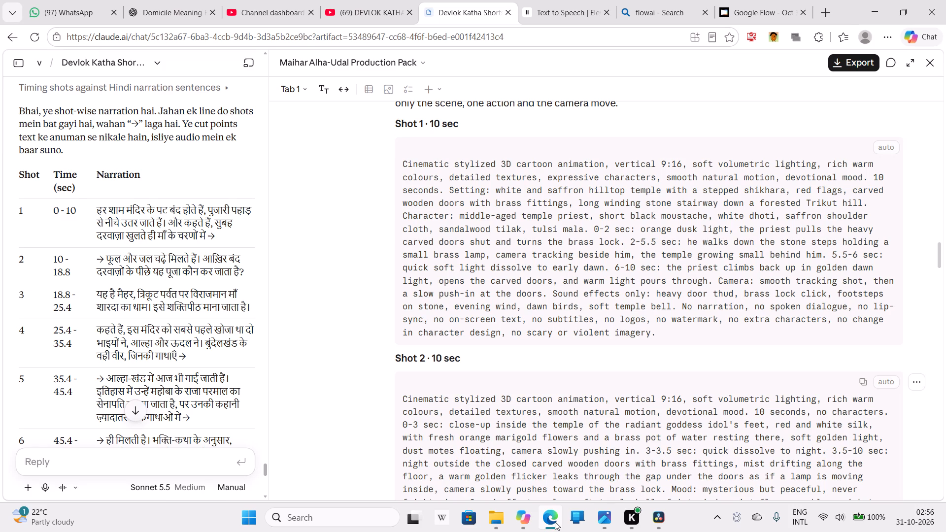
{"action": "left_click", "coordinate": [555, 522]}
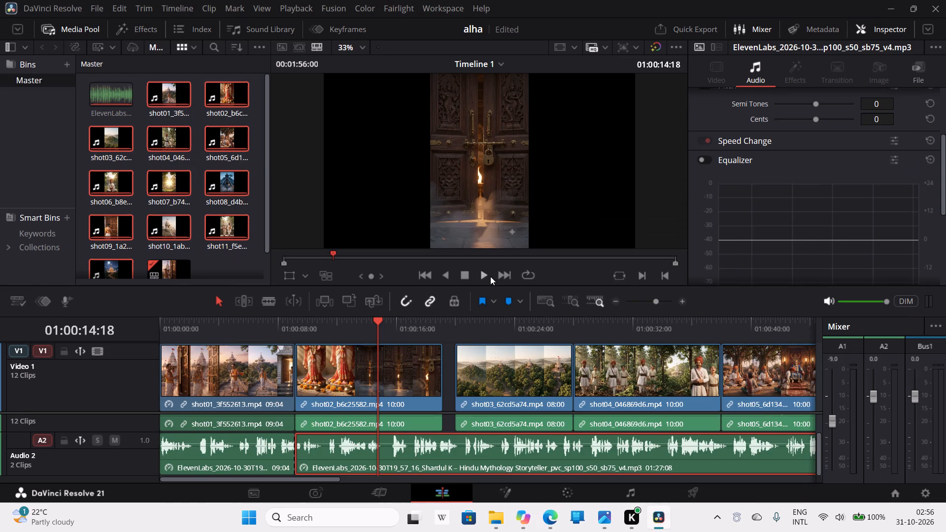
Play shot 2 around 01:00:15 and replay that passage to examine the pause in the narration.
{"action": "left_click", "coordinate": [484, 272]}
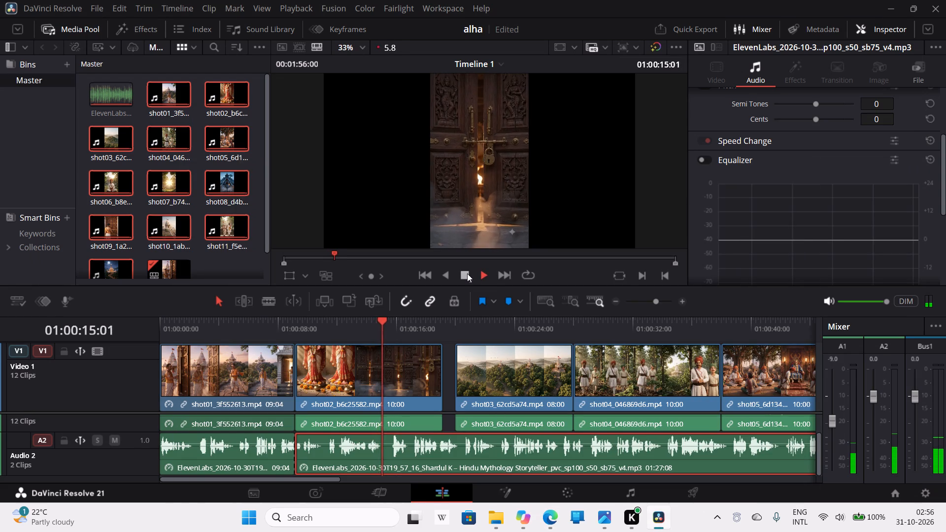
{"action": "left_click", "coordinate": [467, 273]}
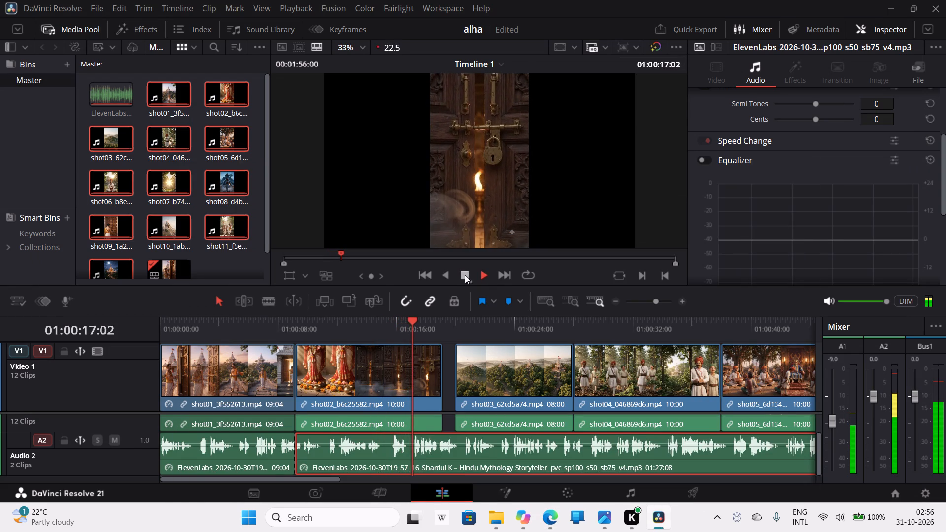
{"action": "left_click_drag", "start_coordinate": [417, 329], "coordinate": [354, 342]}
{"action": "left_click", "coordinate": [486, 277]}
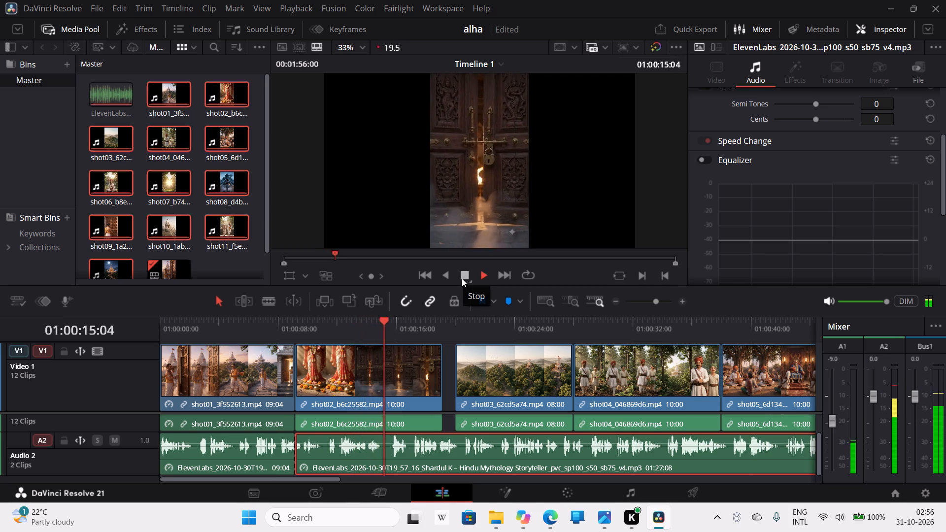
{"action": "left_click", "coordinate": [462, 278]}
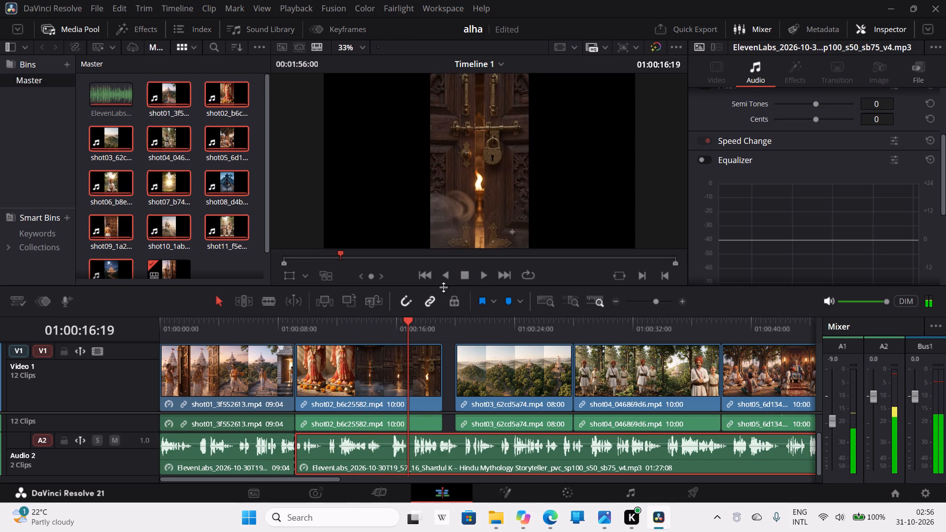
Cut the Audio 2 narration under shot 2 at 01:00:15:06 and 01:00:15:15, and delete the short pause between the cuts.
{"action": "left_click", "coordinate": [265, 298]}
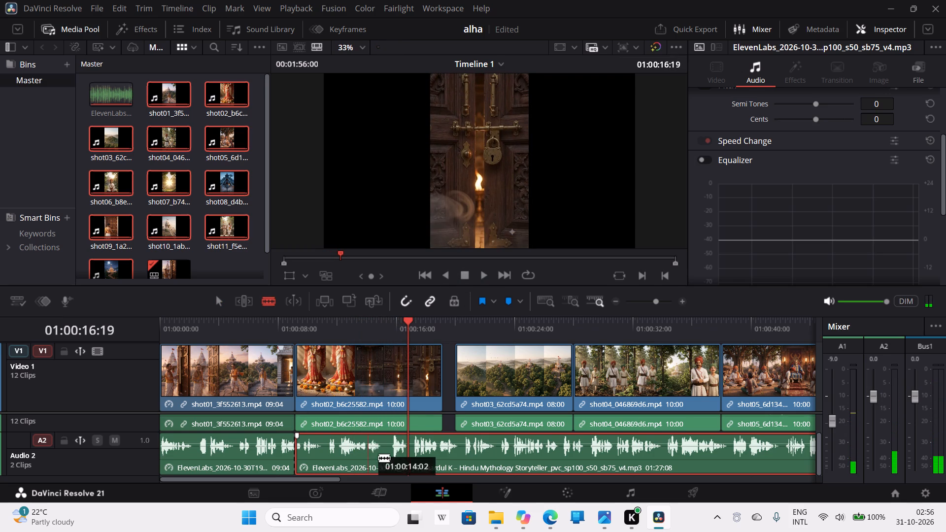
{"action": "left_click", "coordinate": [385, 454]}
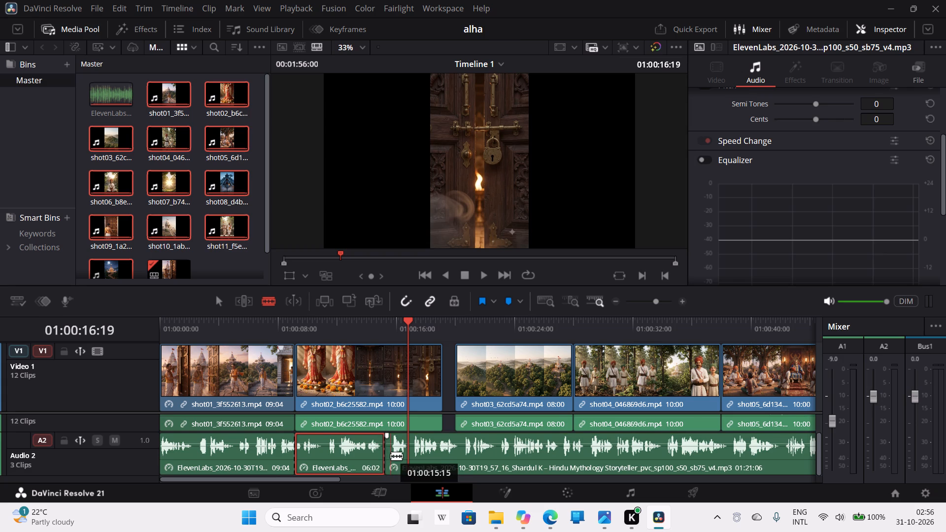
{"action": "left_click", "coordinate": [391, 456]}
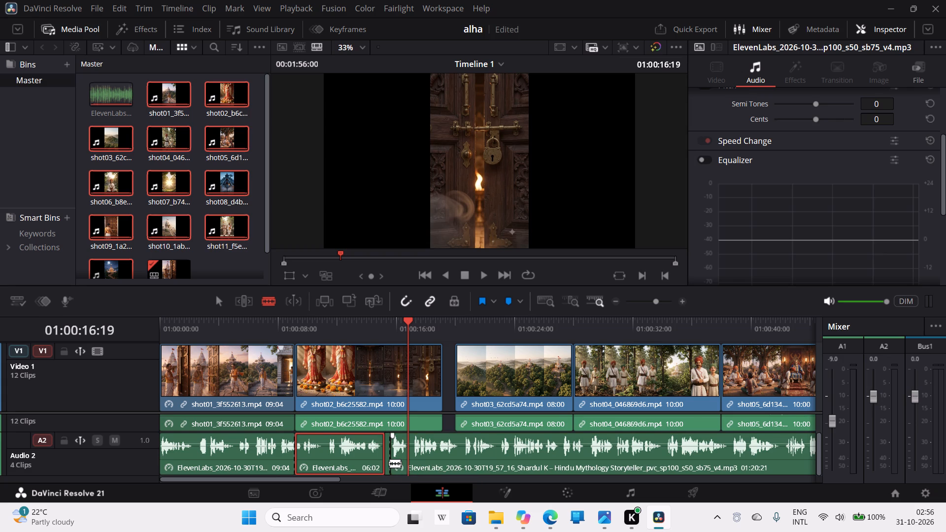
{"action": "left_click", "coordinate": [391, 463]}
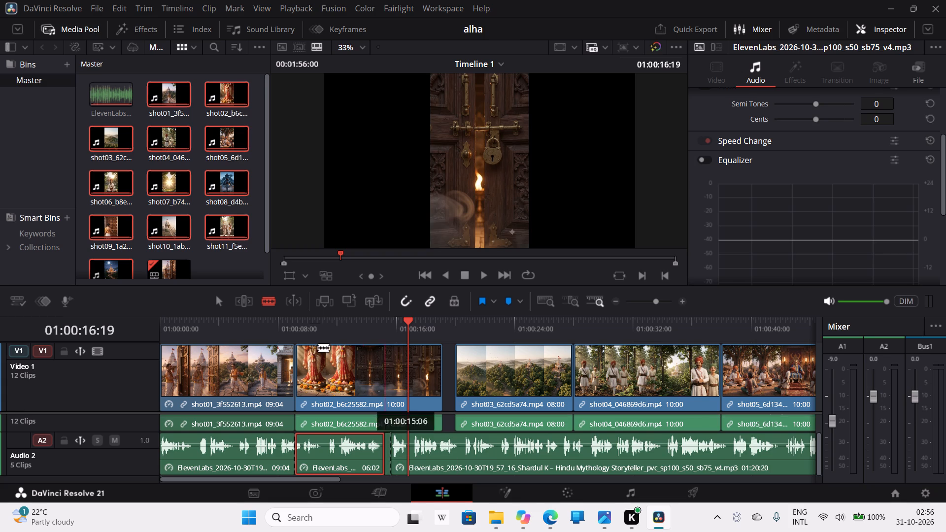
{"action": "left_click", "coordinate": [217, 304]}
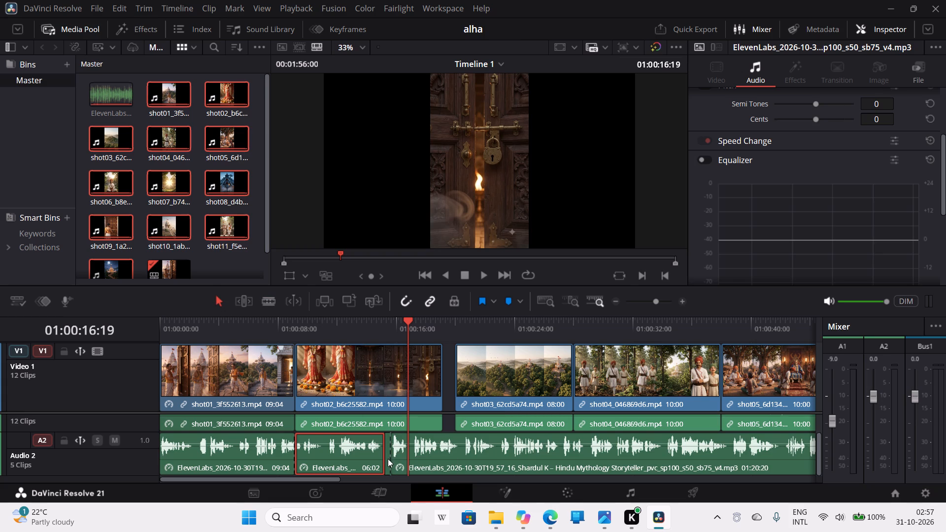
{"action": "left_click", "coordinate": [388, 459]}
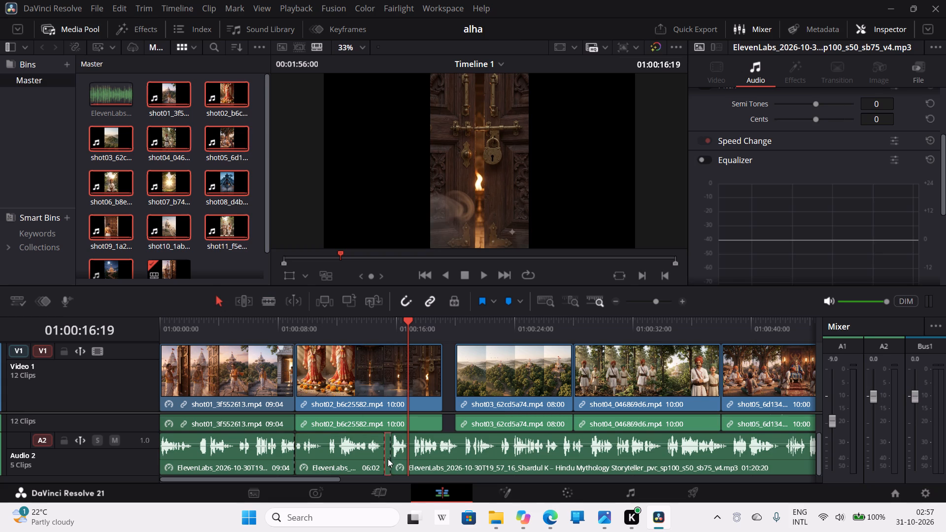
{"action": "key", "text": "BackSpace"}
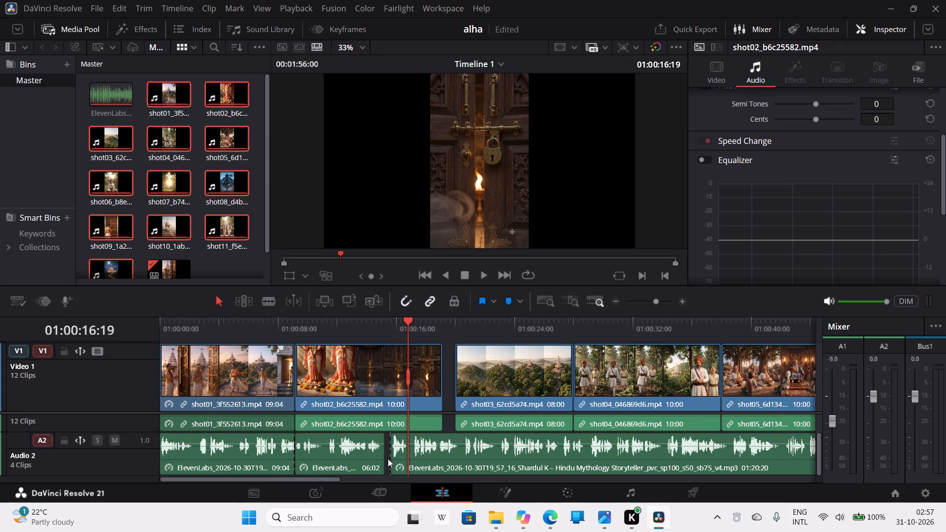
Delete the tiny leftover narration sliver at about 01:00:15:15, just before the long remaining narration segment on Audio 2.
{"action": "left_click", "coordinate": [390, 440]}
{"action": "left_click", "coordinate": [389, 472]}
{"action": "left_click", "coordinate": [390, 467]}
{"action": "left_click", "coordinate": [433, 462]}
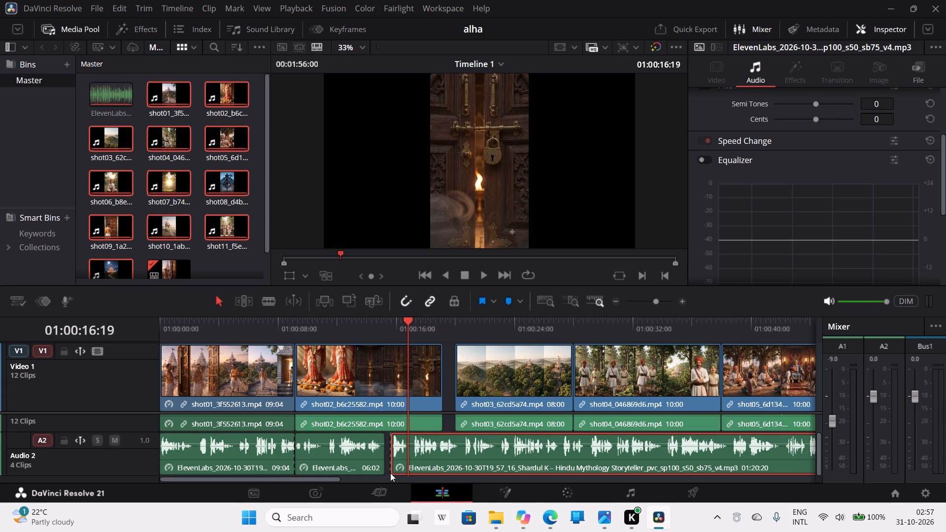
{"action": "left_click", "coordinate": [390, 473]}
{"action": "left_click", "coordinate": [390, 449]}
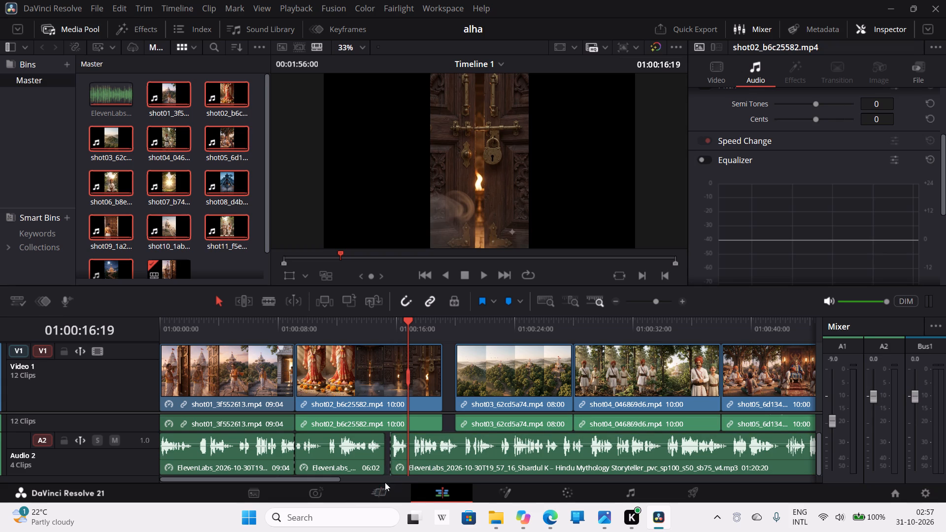
{"action": "left_click", "coordinate": [372, 467]}
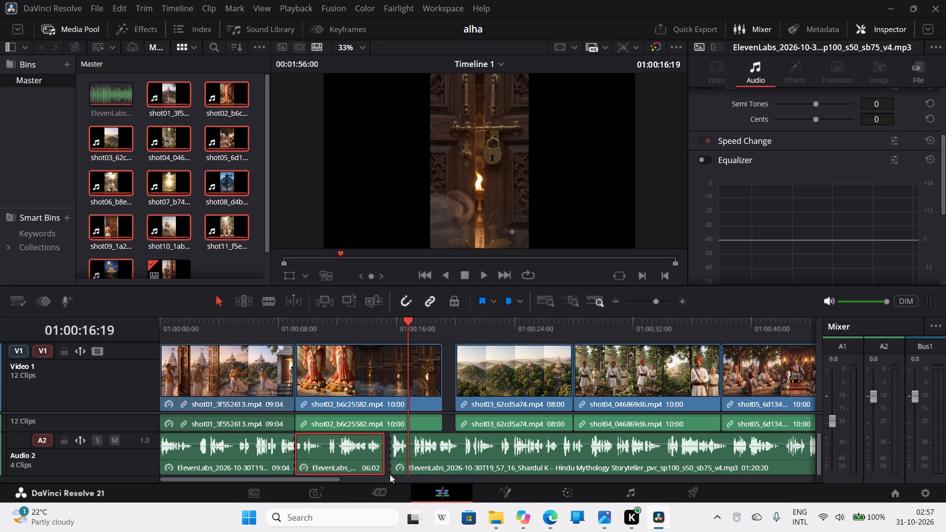
{"action": "left_click", "coordinate": [390, 474]}
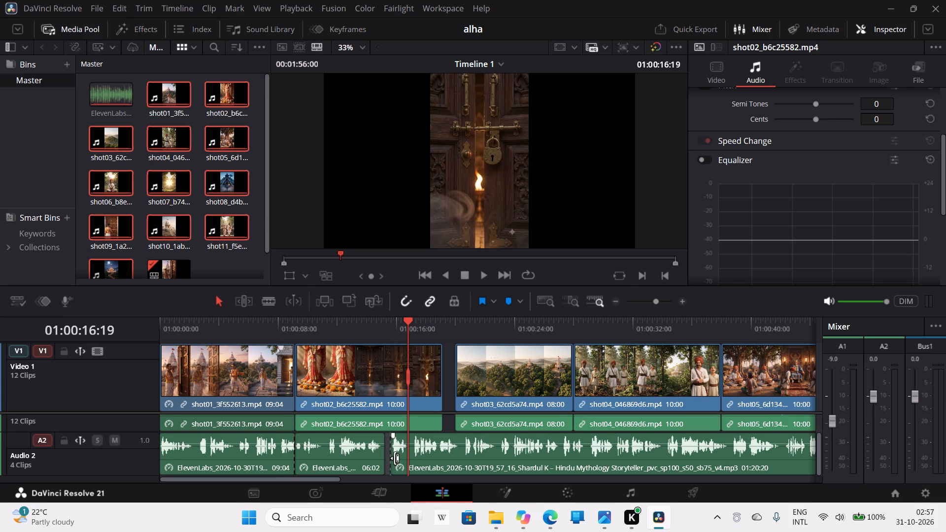
{"action": "left_click", "coordinate": [447, 458]}
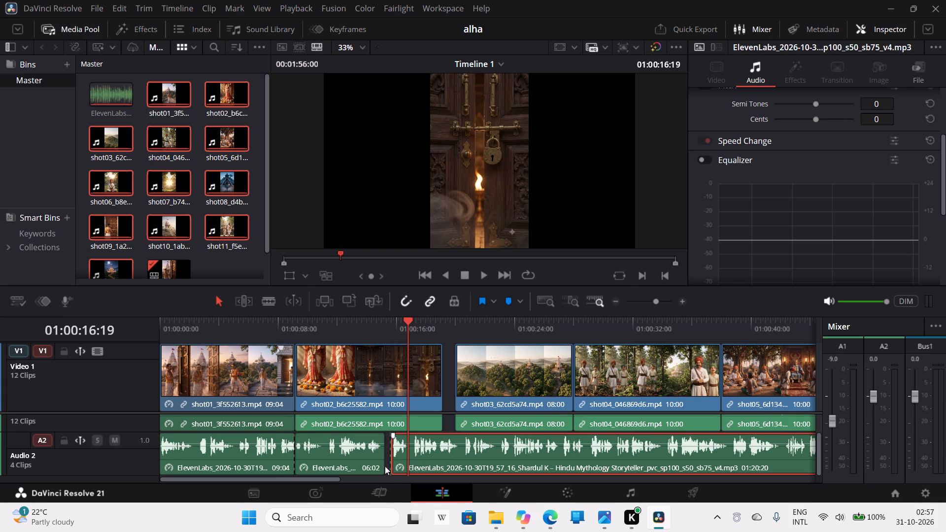
{"action": "left_click", "coordinate": [372, 463]}
{"action": "left_click", "coordinate": [390, 471]}
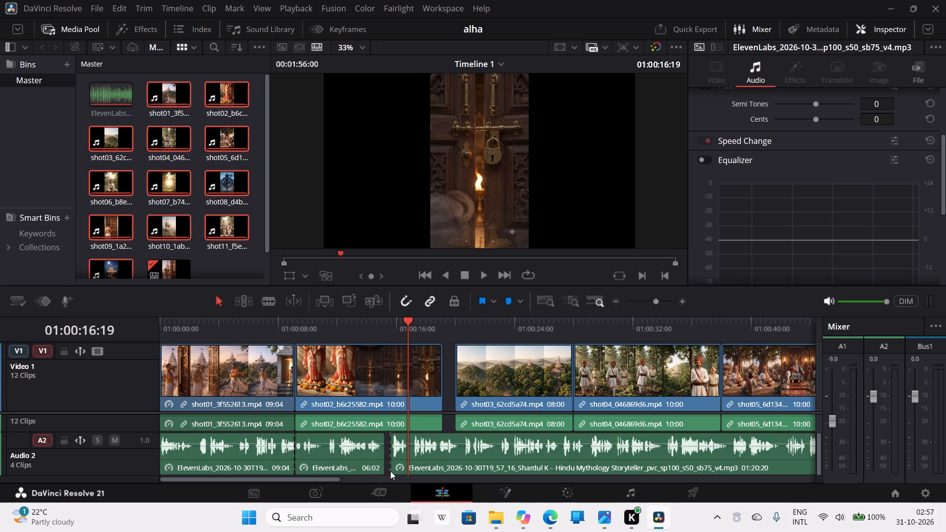
{"action": "left_click", "coordinate": [389, 472]}
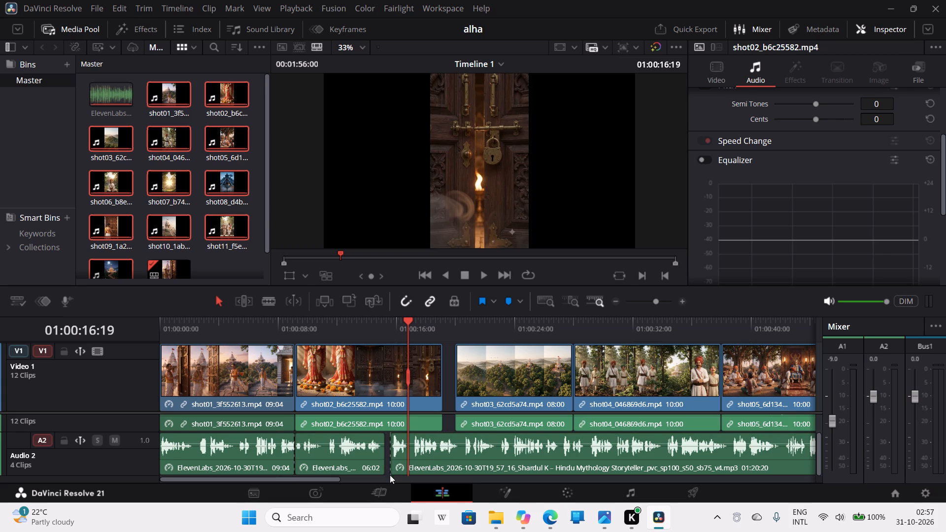
{"action": "left_click", "coordinate": [390, 465]}
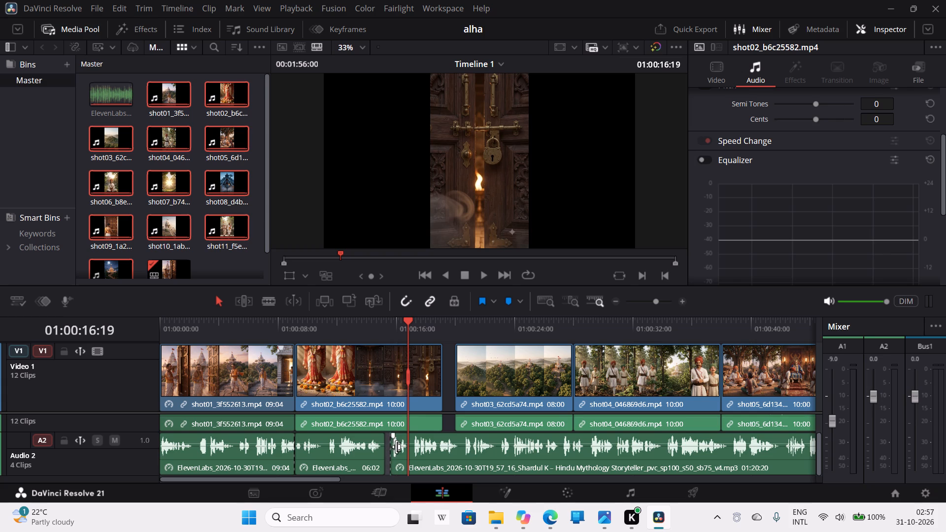
{"action": "left_click", "coordinate": [396, 447]}
{"action": "left_click", "coordinate": [399, 462]}
{"action": "left_click", "coordinate": [354, 464]}
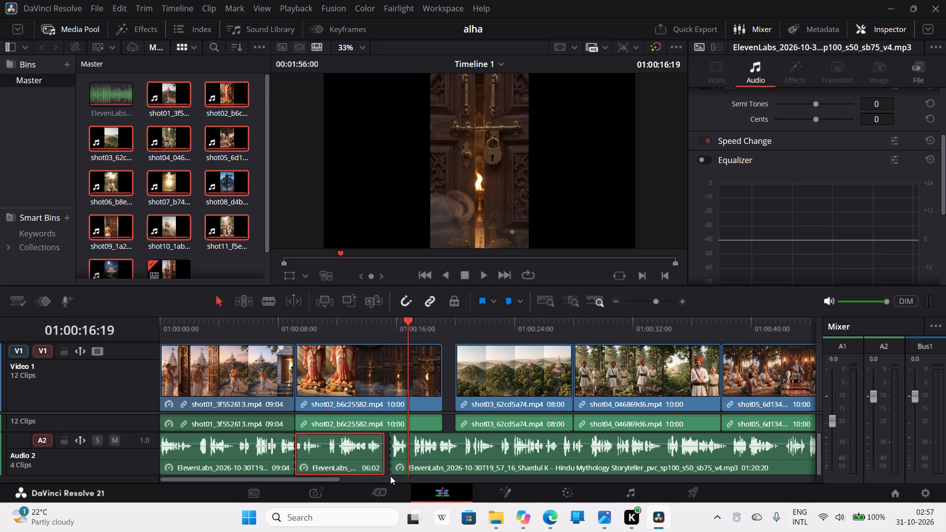
{"action": "left_click", "coordinate": [390, 476]}
{"action": "left_click", "coordinate": [390, 473]}
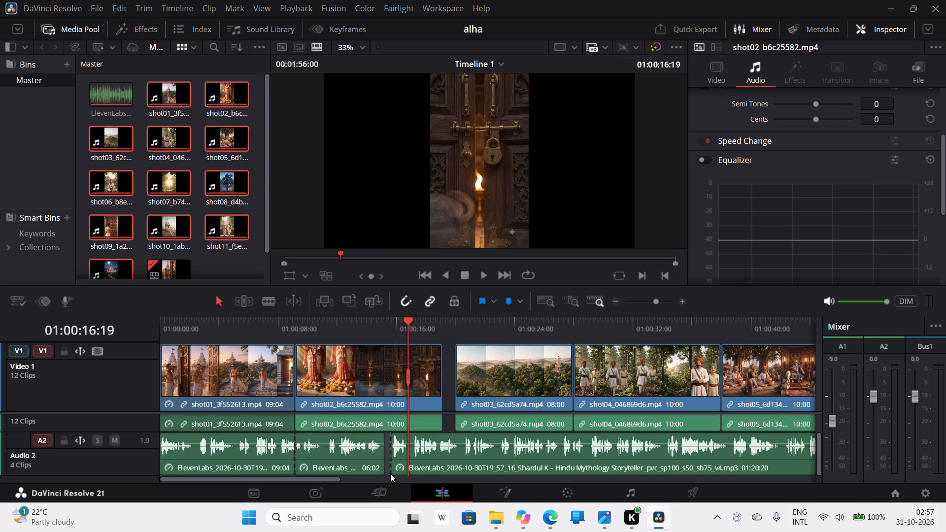
{"action": "left_click", "coordinate": [390, 466]}
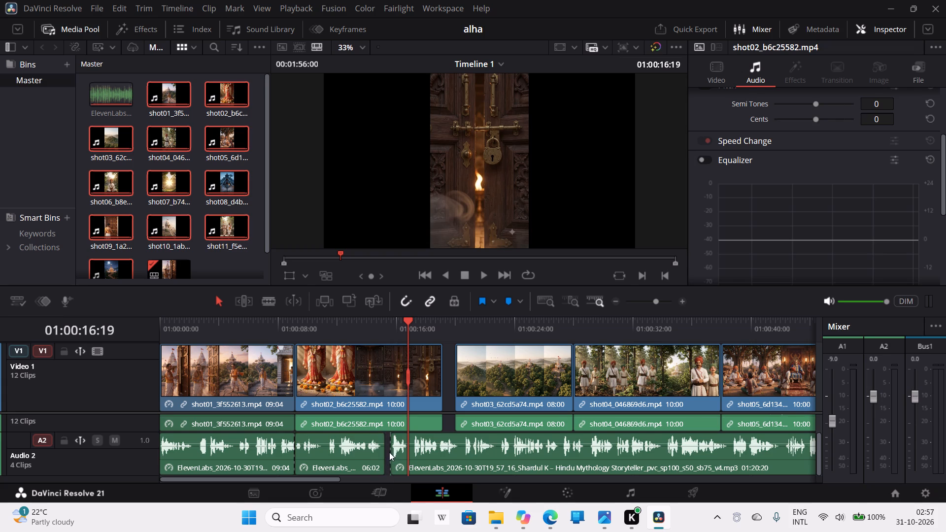
{"action": "left_click", "coordinate": [389, 452]}
{"action": "left_click", "coordinate": [390, 434]}
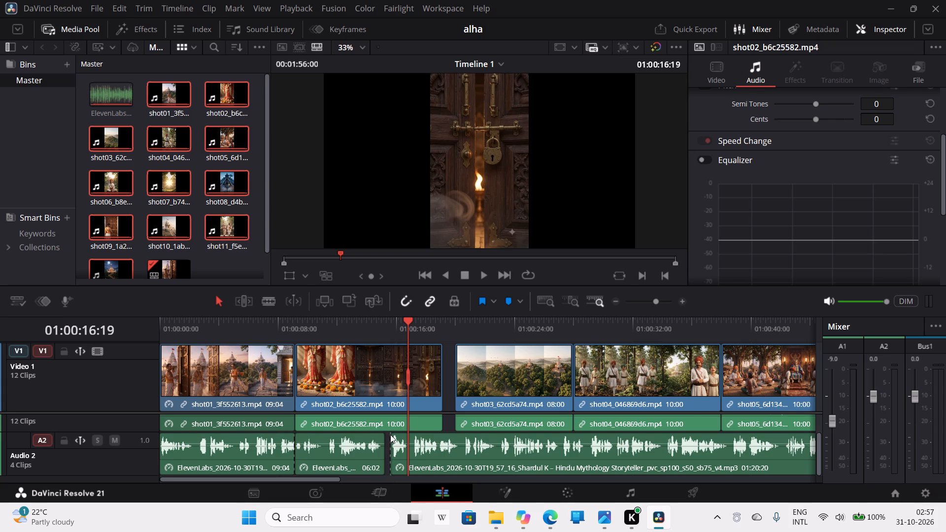
{"action": "left_click", "coordinate": [390, 434]}
{"action": "triple_click", "coordinate": [390, 434]}
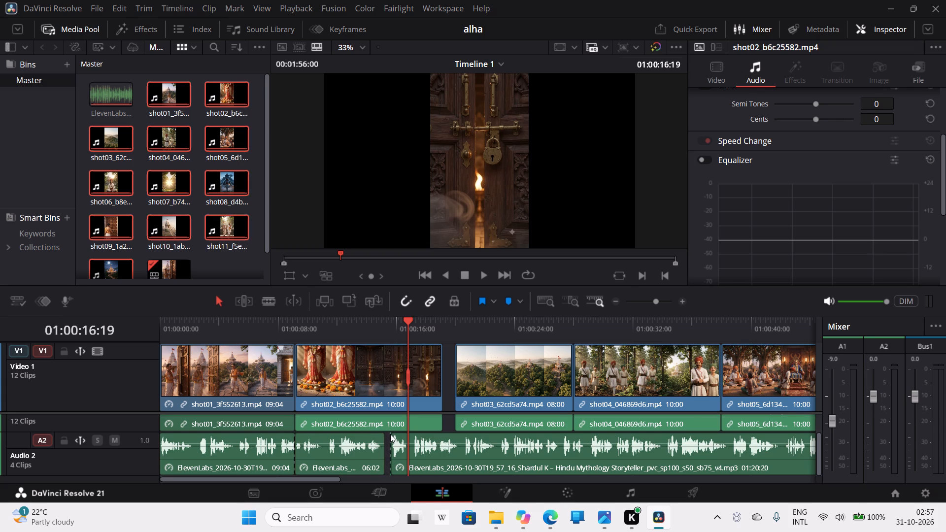
{"action": "triple_click", "coordinate": [390, 434]}
{"action": "double_click", "coordinate": [390, 434]}
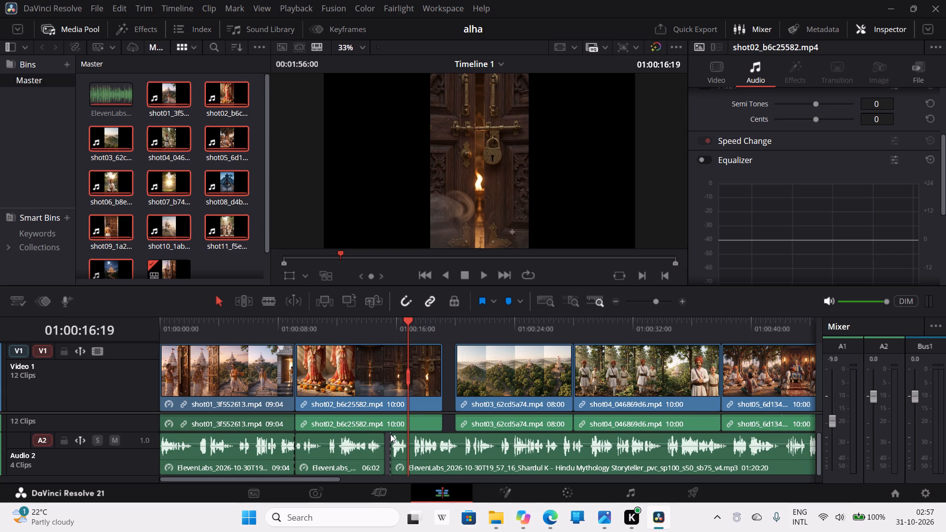
{"action": "left_click", "coordinate": [391, 434]}
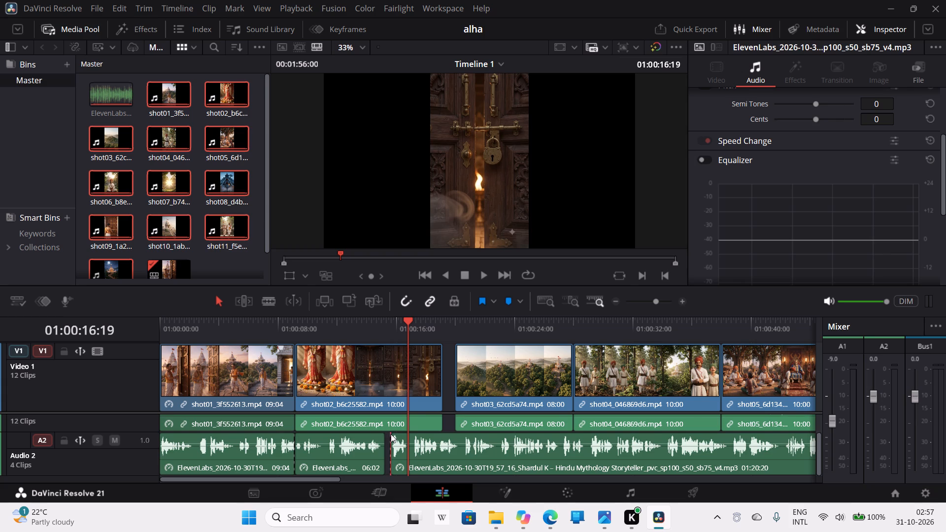
{"action": "key", "text": "BackSpace"}
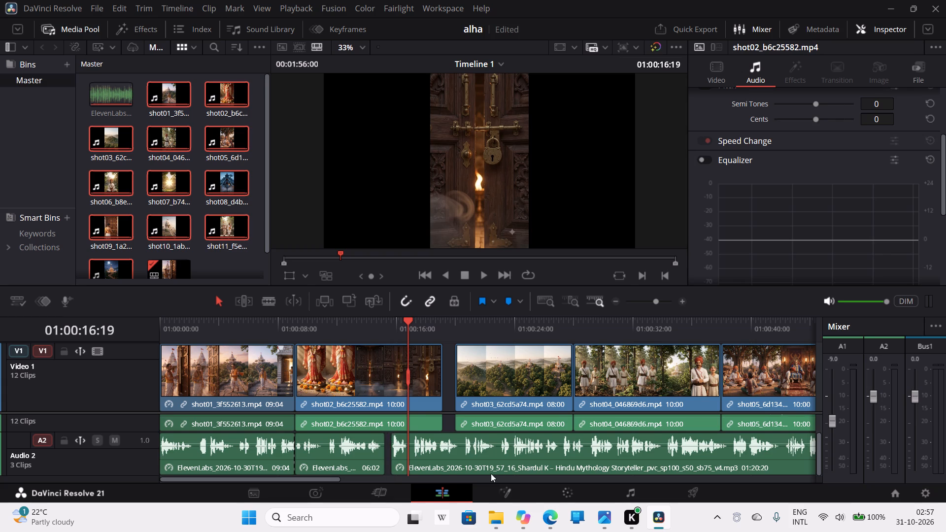
Speed up the shot 2 clip to 164%, giving it a 06:02 duration that matches the narration piece beneath it.
{"action": "left_click", "coordinate": [497, 460]}
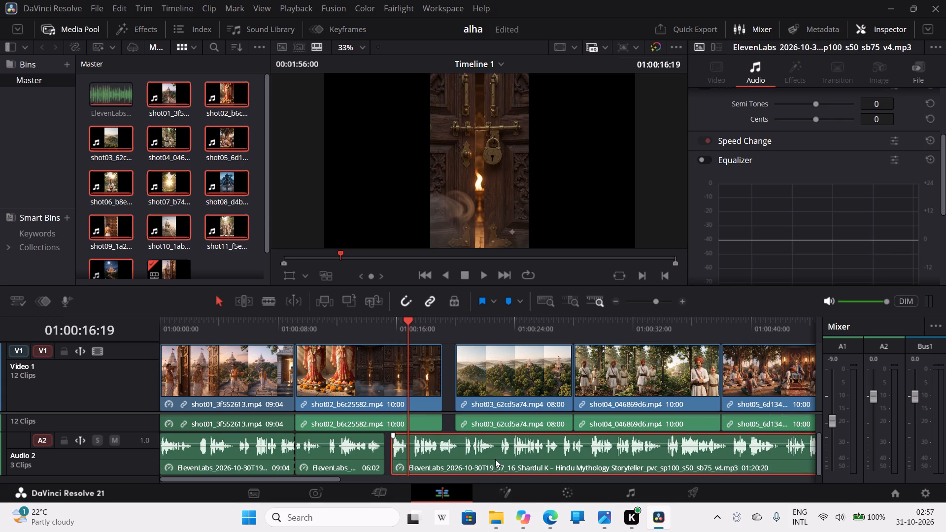
{"action": "left_click_drag", "start_coordinate": [408, 323], "coordinate": [362, 337]}
{"action": "left_click", "coordinate": [419, 378]}
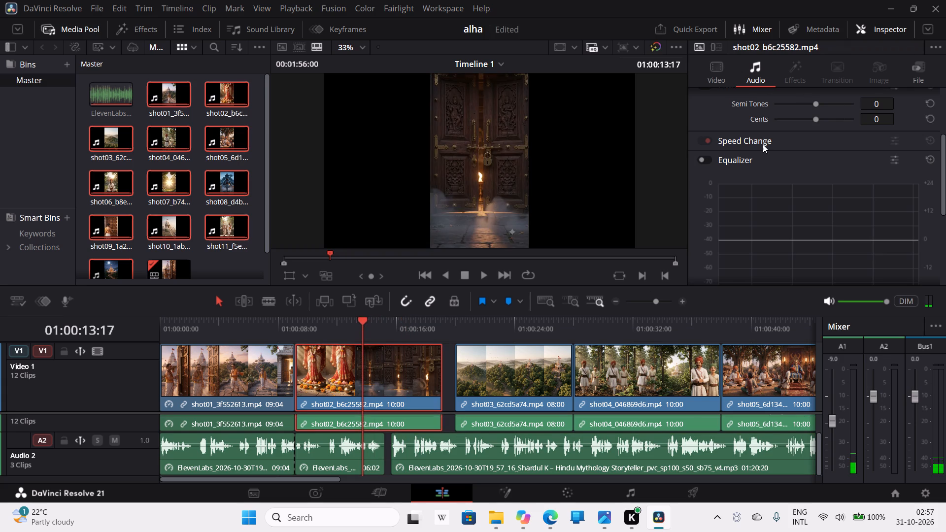
{"action": "left_click", "coordinate": [763, 145]}
{"action": "left_click", "coordinate": [789, 136]}
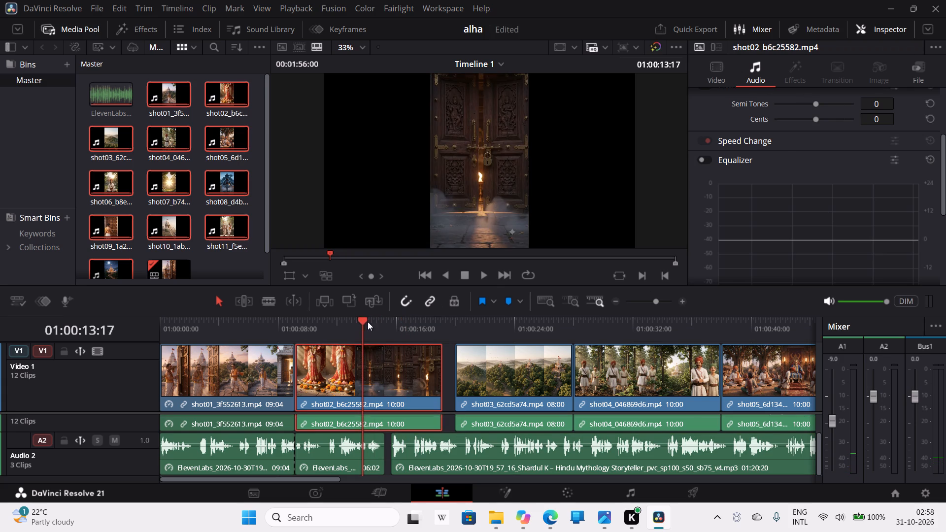
{"action": "left_click", "coordinate": [794, 138]}
{"action": "left_click", "coordinate": [709, 71]}
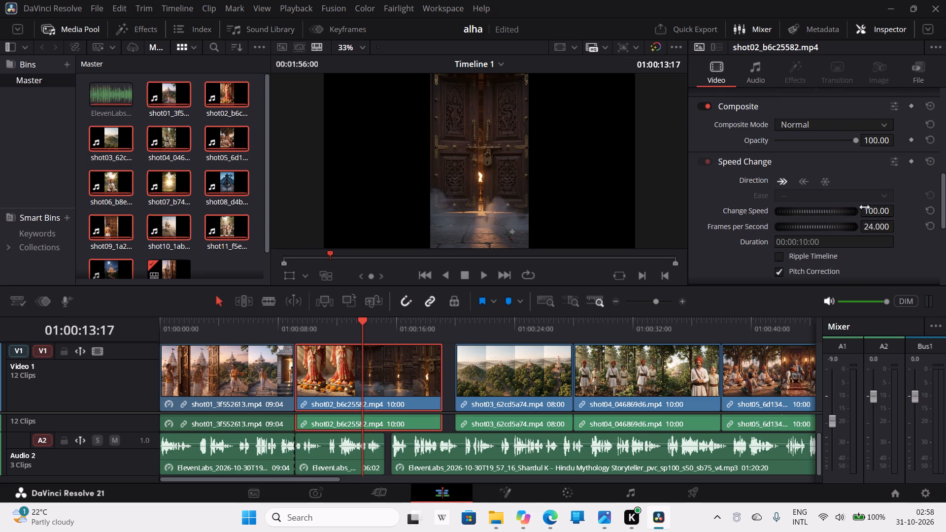
{"action": "left_click_drag", "start_coordinate": [873, 209], "coordinate": [884, 211]}
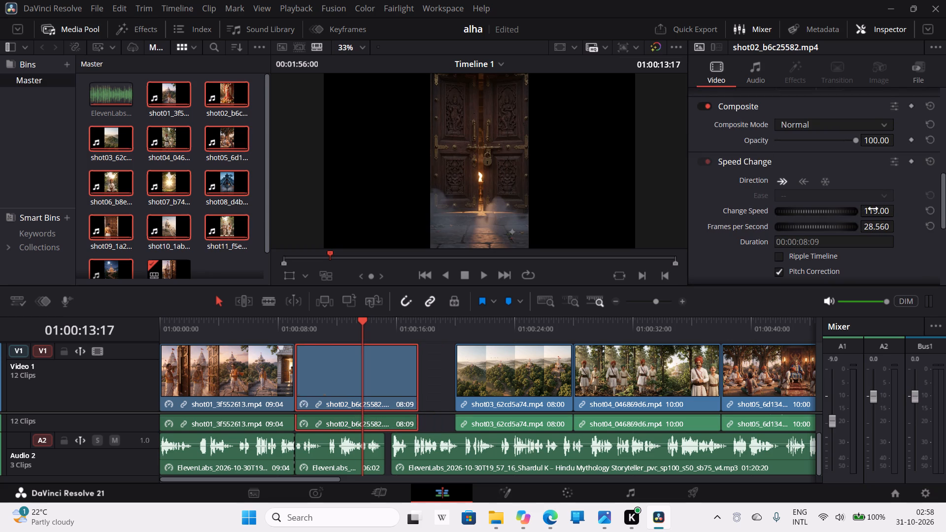
{"action": "left_click_drag", "start_coordinate": [873, 211], "coordinate": [884, 213]}
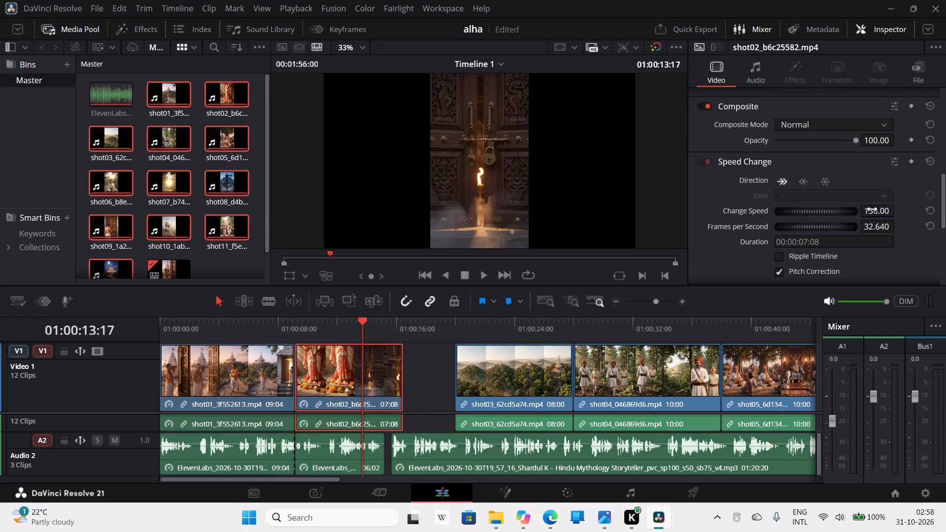
{"action": "left_click_drag", "start_coordinate": [872, 209], "coordinate": [877, 209]}
{"action": "left_click_drag", "start_coordinate": [872, 209], "coordinate": [873, 209]}
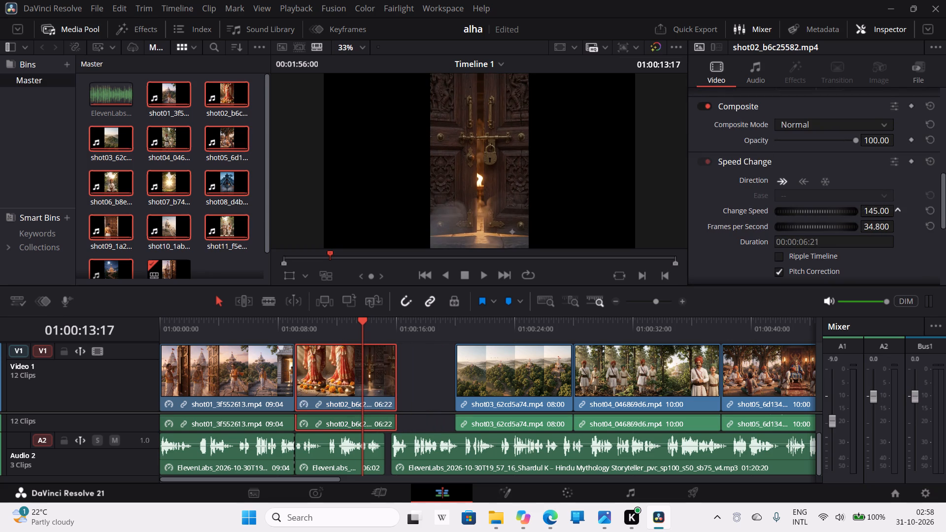
{"action": "left_click_drag", "start_coordinate": [873, 209], "coordinate": [878, 209]}
{"action": "left_click", "coordinate": [872, 209]}
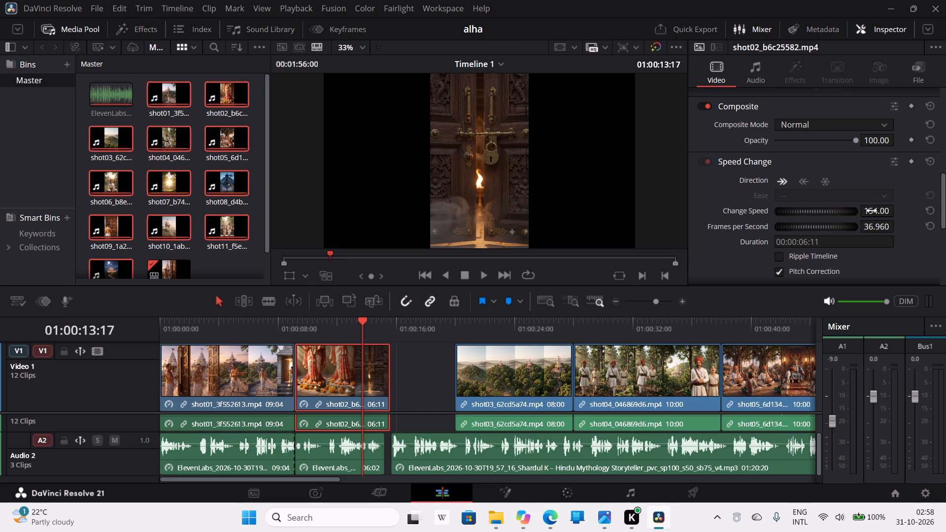
{"action": "left_click_drag", "start_coordinate": [872, 211], "coordinate": [881, 210]}
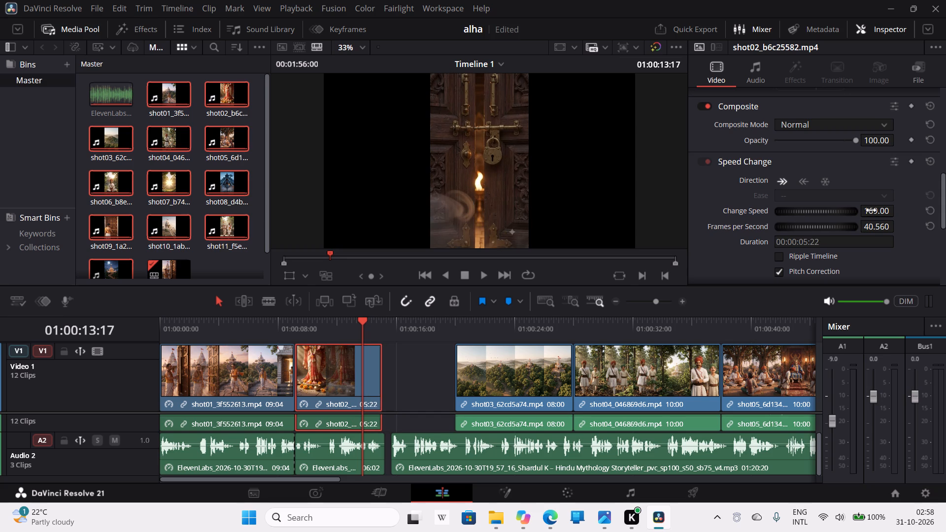
{"action": "key", "text": "ctrl+z"}
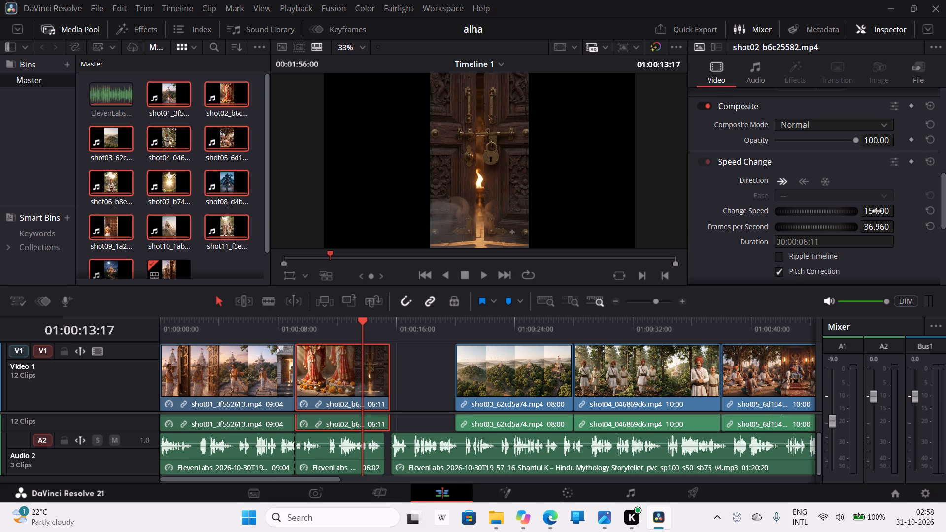
{"action": "left_click", "coordinate": [877, 211]}
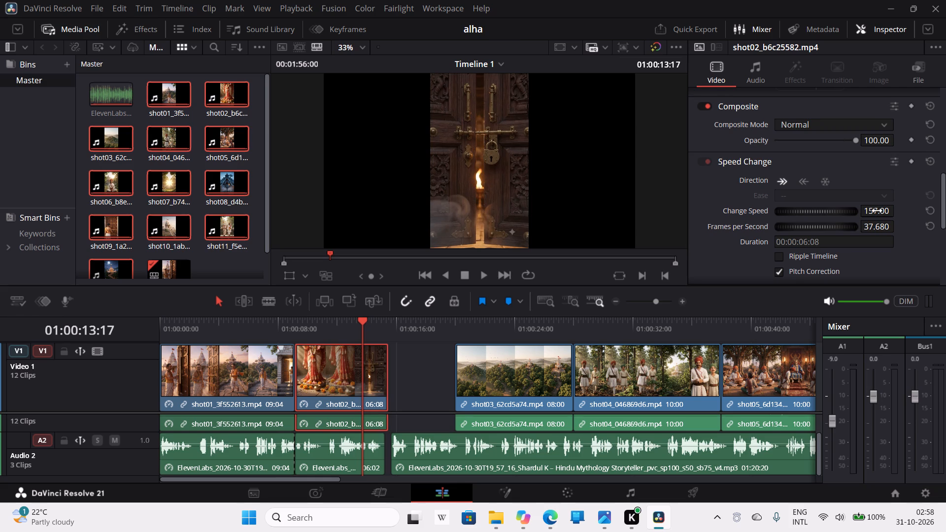
{"action": "left_click", "coordinate": [877, 211]}
{"action": "left_click", "coordinate": [877, 211]}
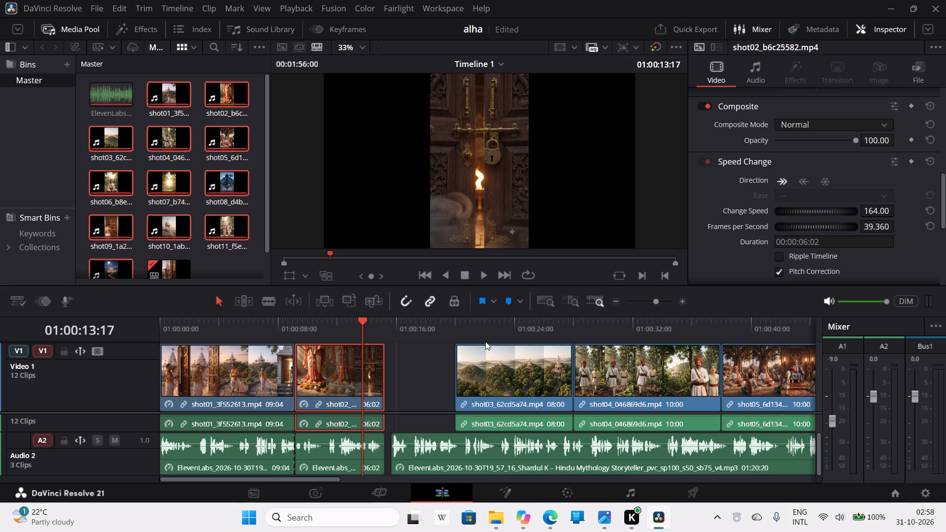
Move shot 3 earlier on Video 1 so it starts directly at the end of shot 2.
{"action": "left_click", "coordinate": [409, 375]}
{"action": "left_click_drag", "start_coordinate": [509, 376], "coordinate": [479, 383]}
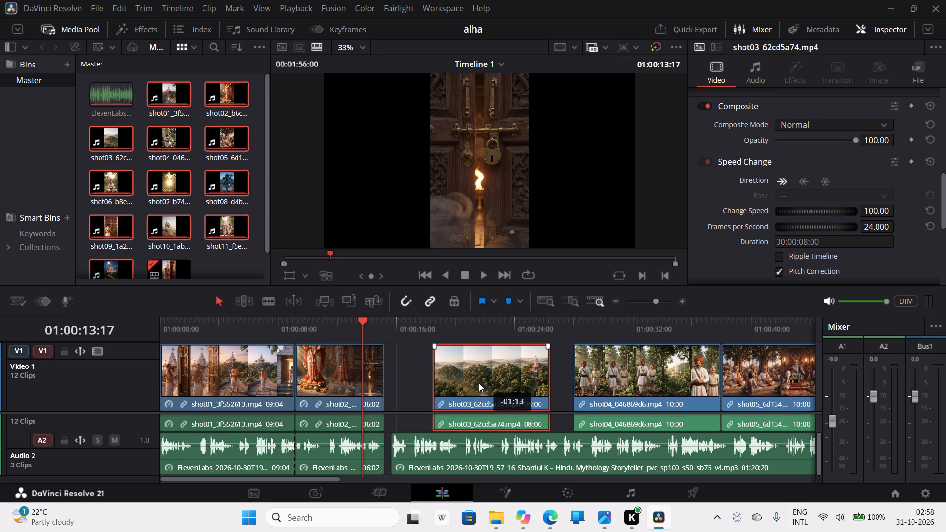
{"action": "left_click_drag", "start_coordinate": [479, 383], "coordinate": [438, 384]}
Move the long remaining narration segment on Audio 2 earlier, closing the gap after the narration piece under shot 2.
{"action": "left_click_drag", "start_coordinate": [461, 461], "coordinate": [459, 462]}
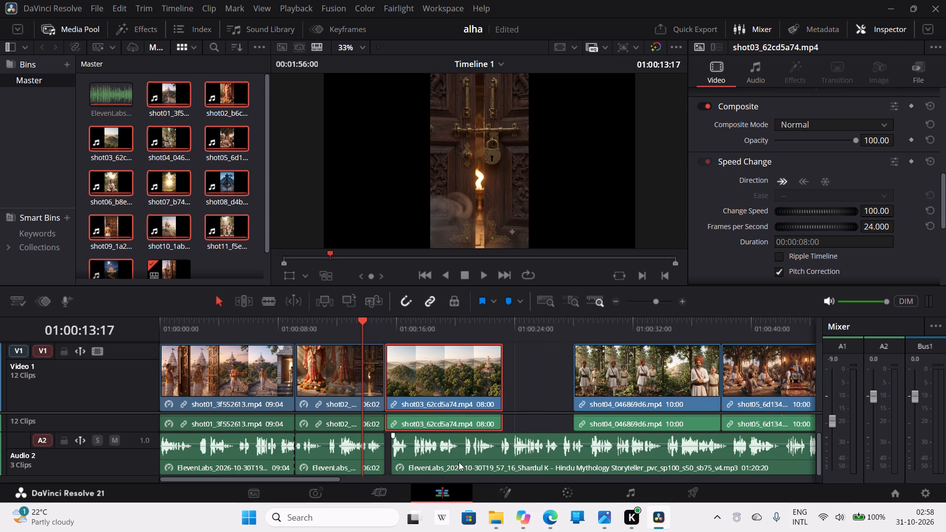
{"action": "left_click_drag", "start_coordinate": [459, 462], "coordinate": [452, 462]}
{"action": "left_click_drag", "start_coordinate": [452, 463], "coordinate": [459, 465]}
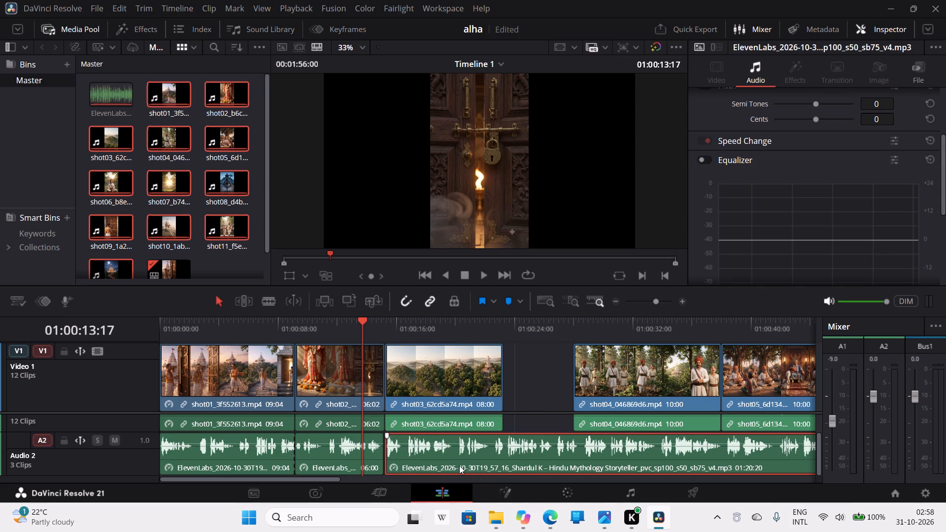
{"action": "left_click_drag", "start_coordinate": [438, 465], "coordinate": [436, 466]}
{"action": "left_click_drag", "start_coordinate": [436, 466], "coordinate": [432, 464]}
{"action": "left_click_drag", "start_coordinate": [432, 464], "coordinate": [448, 461]}
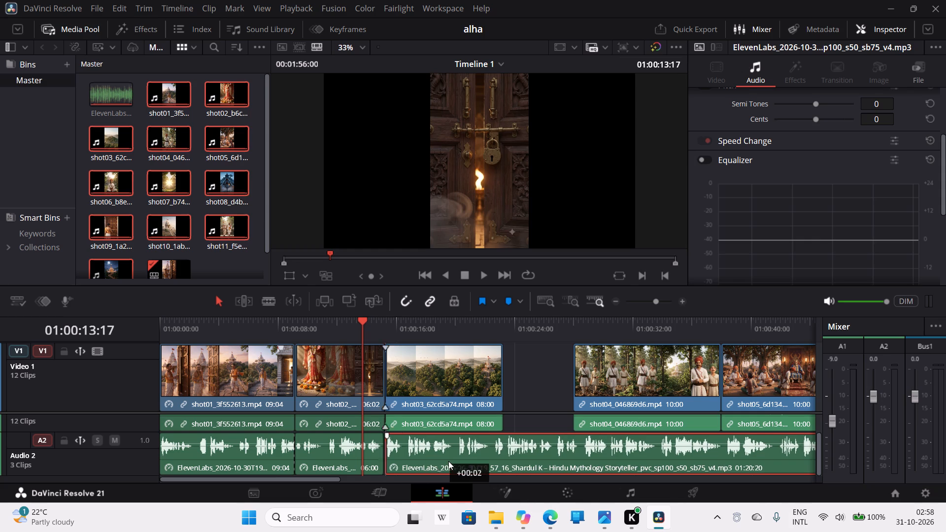
{"action": "left_click_drag", "start_coordinate": [448, 461], "coordinate": [430, 460]}
Trim the end of shot 2 to a 06:00 duration and place shot 3 directly against it.
{"action": "left_click", "coordinate": [436, 370]}
{"action": "left_click_drag", "start_coordinate": [436, 370], "coordinate": [455, 375]}
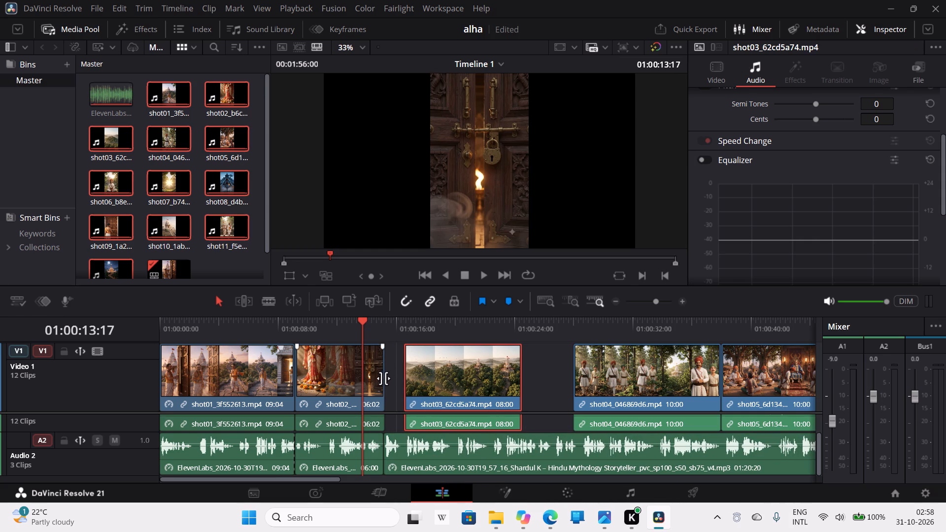
{"action": "left_click_drag", "start_coordinate": [381, 379], "coordinate": [377, 379]}
{"action": "left_click_drag", "start_coordinate": [473, 378], "coordinate": [467, 378]}
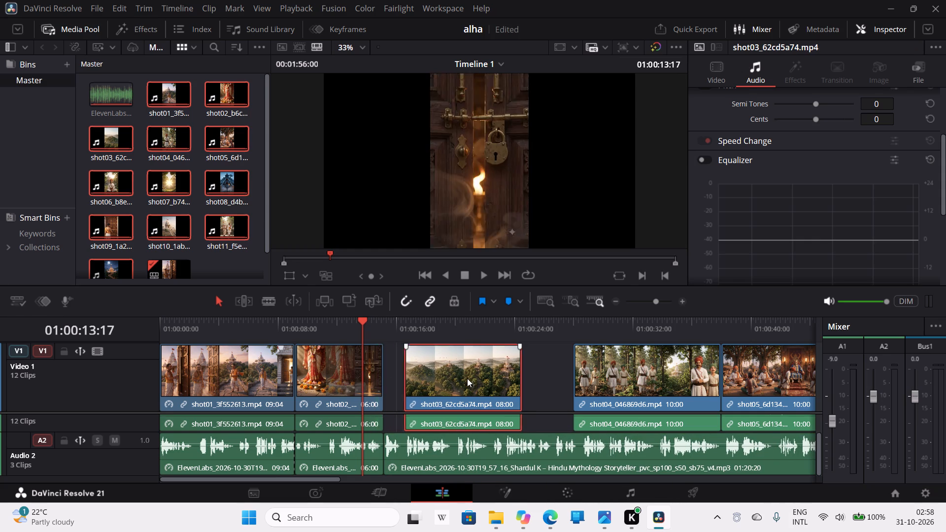
{"action": "left_click_drag", "start_coordinate": [467, 378], "coordinate": [459, 379]}
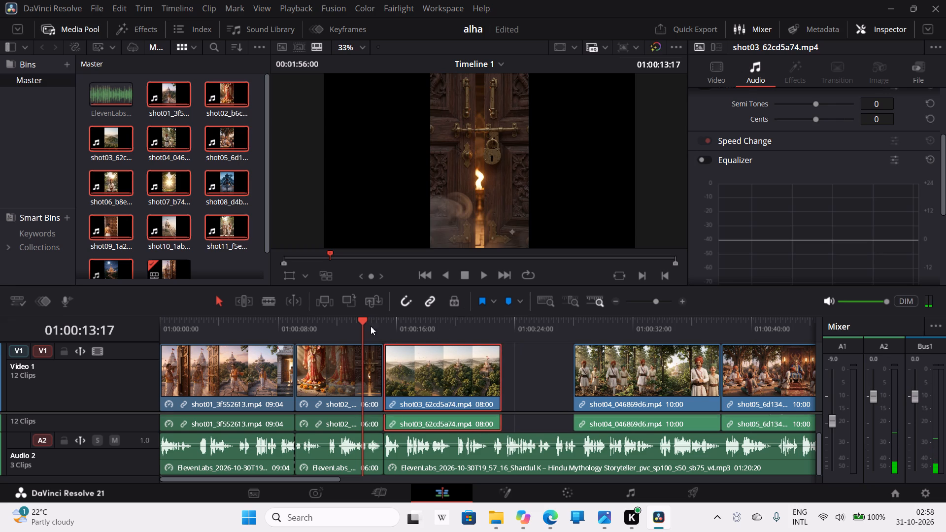
{"action": "left_click_drag", "start_coordinate": [368, 321], "coordinate": [291, 338]}
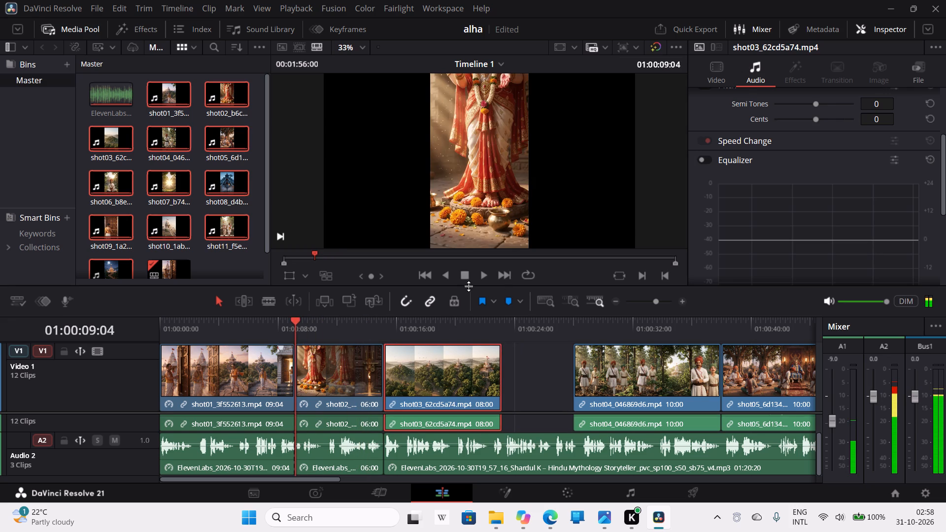
{"action": "left_click", "coordinate": [481, 278]}
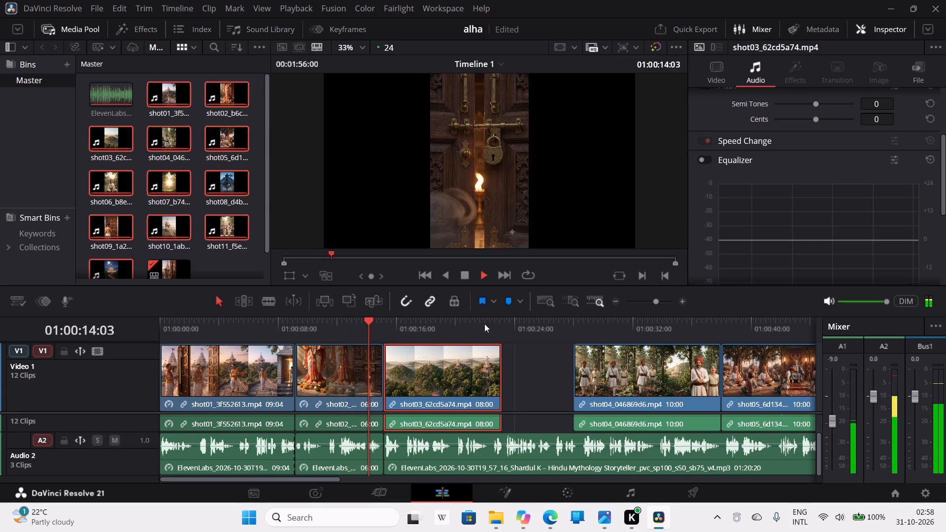
{"action": "left_click", "coordinate": [461, 275]}
{"action": "left_click", "coordinate": [550, 521]}
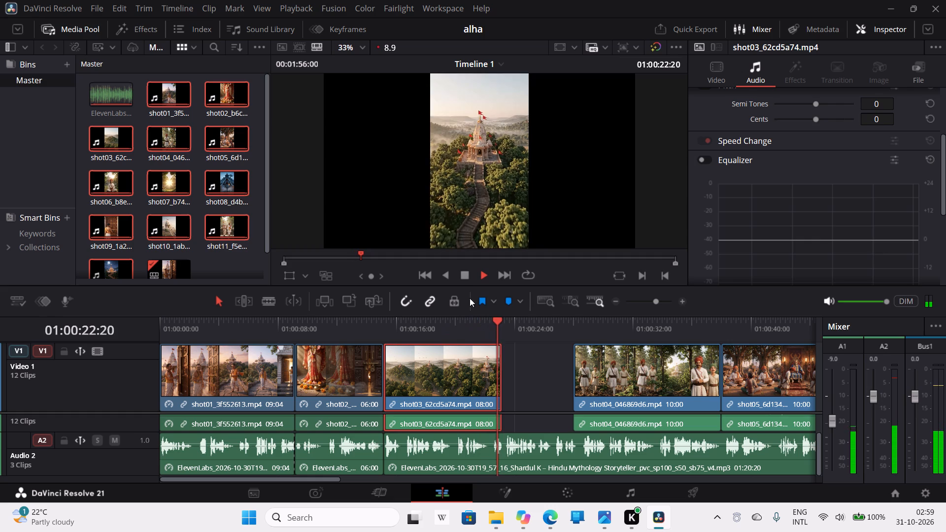
{"action": "left_click", "coordinate": [467, 275]}
Cut the Audio 2 narration near the end of shot 3, at about 01:00:22, leaving a 07:04 piece under the shot.
{"action": "left_click", "coordinate": [275, 297]}
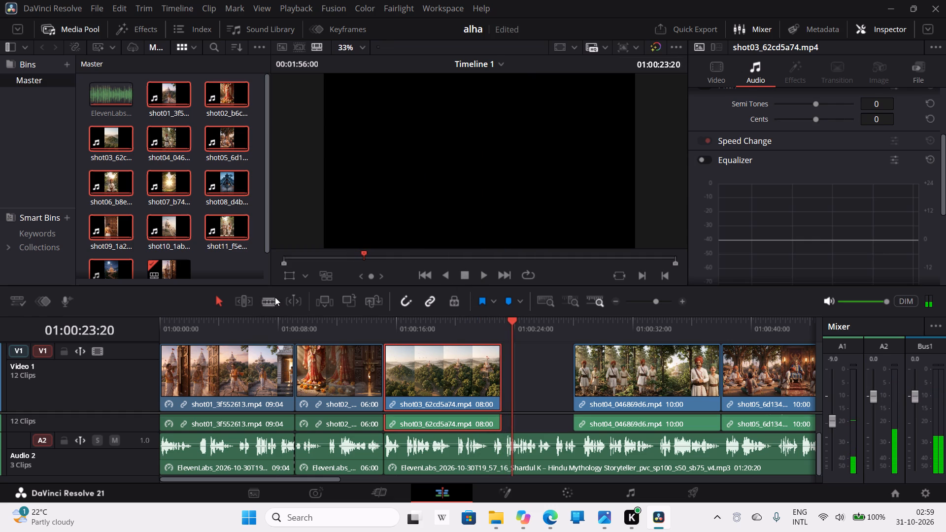
{"action": "left_click", "coordinate": [490, 447]}
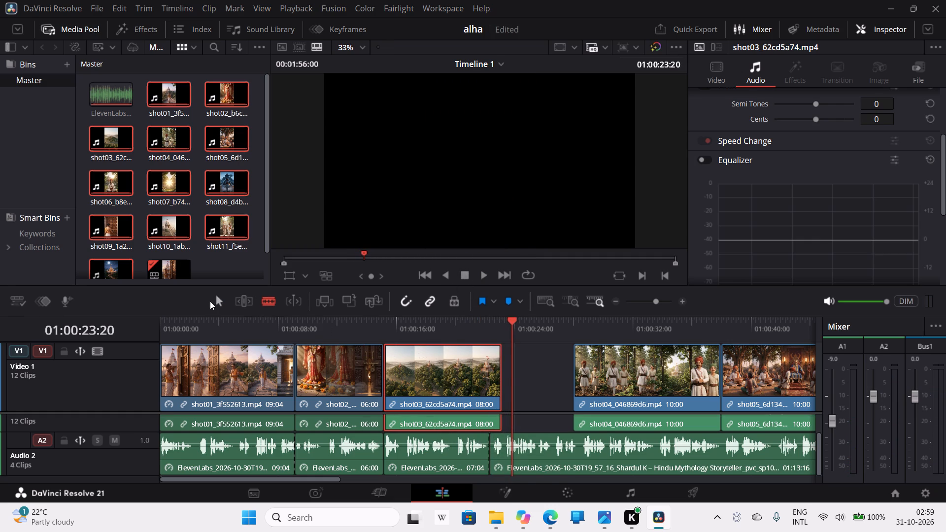
{"action": "left_click", "coordinate": [222, 299]}
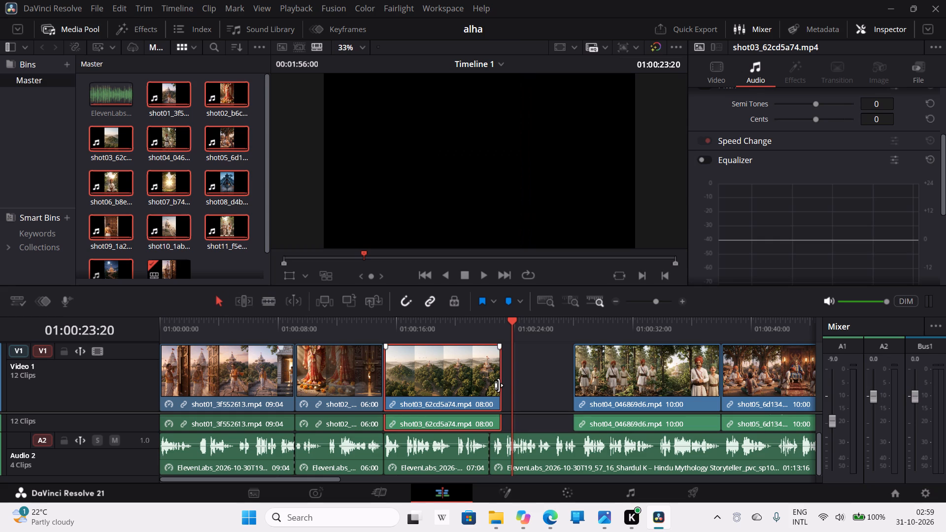
Raise the playback speed of shot 3 to 112 percent, shortening it to a 07:03 duration.
{"action": "left_click", "coordinate": [452, 385]}
{"action": "left_click", "coordinate": [770, 138]}
{"action": "left_click", "coordinate": [826, 145]}
{"action": "left_click", "coordinate": [714, 75]}
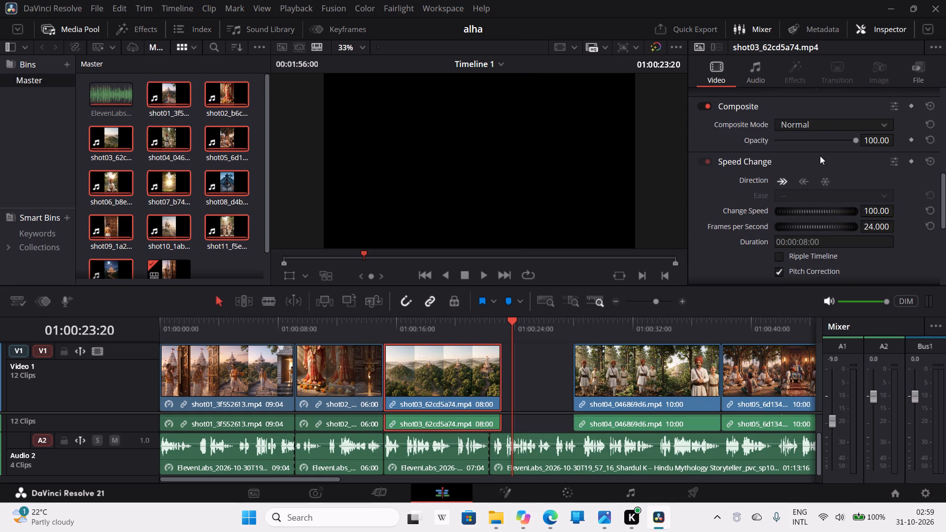
{"action": "left_click", "coordinate": [874, 211]}
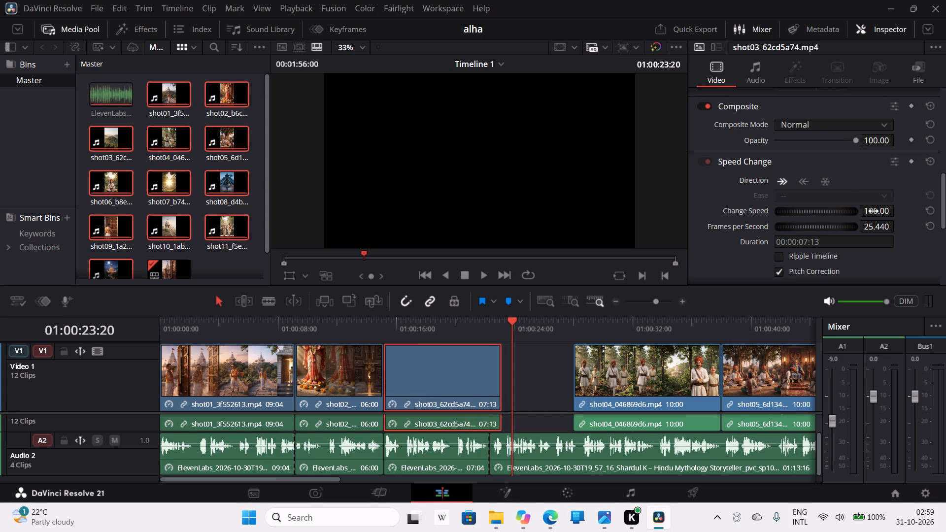
{"action": "left_click_drag", "start_coordinate": [874, 211], "coordinate": [878, 211]}
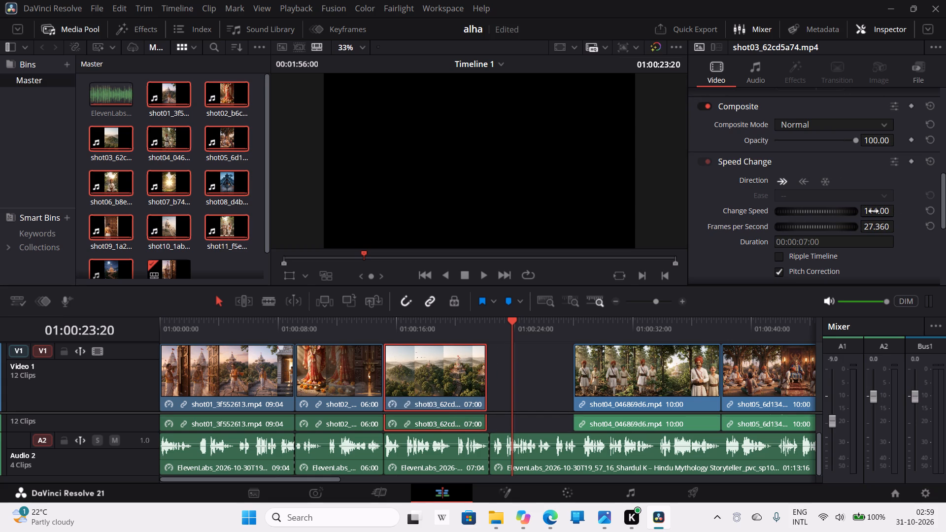
{"action": "key", "text": "ctrl+z"}
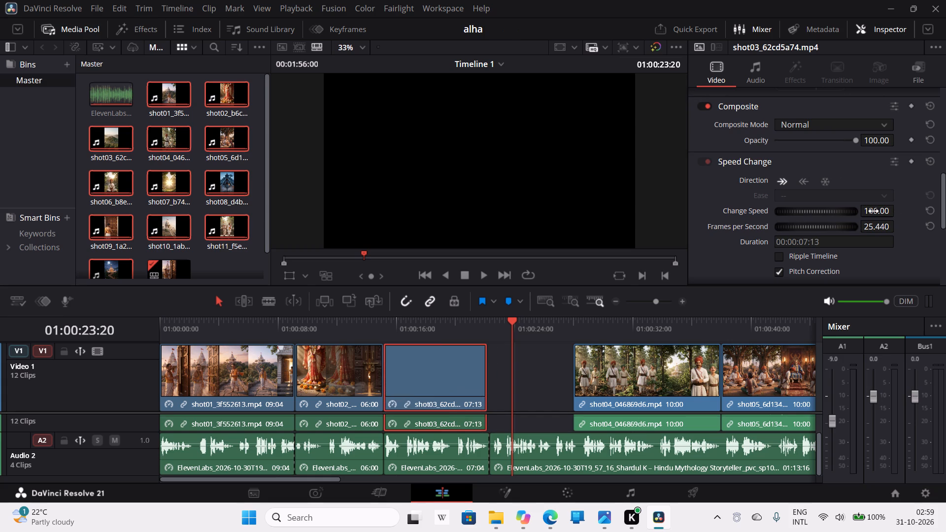
{"action": "left_click", "coordinate": [875, 212]}
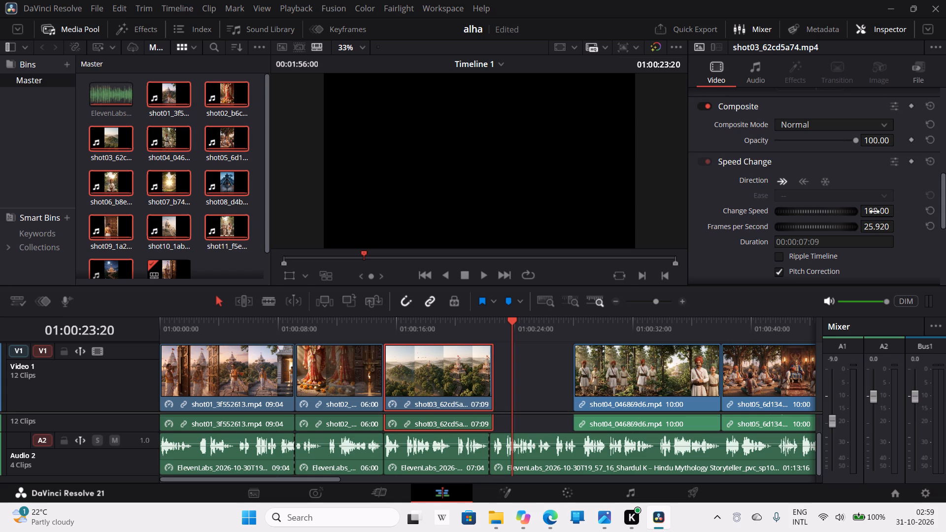
{"action": "left_click", "coordinate": [875, 212]}
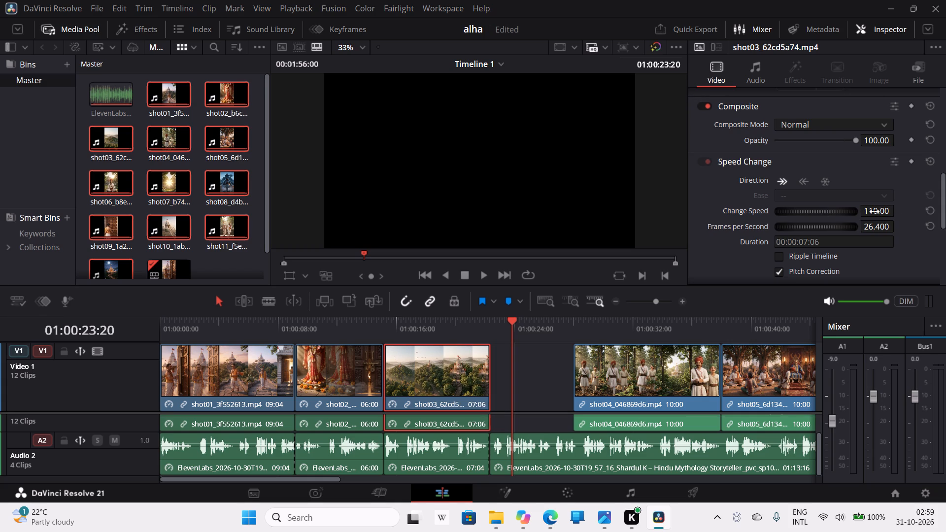
{"action": "left_click", "coordinate": [875, 212]}
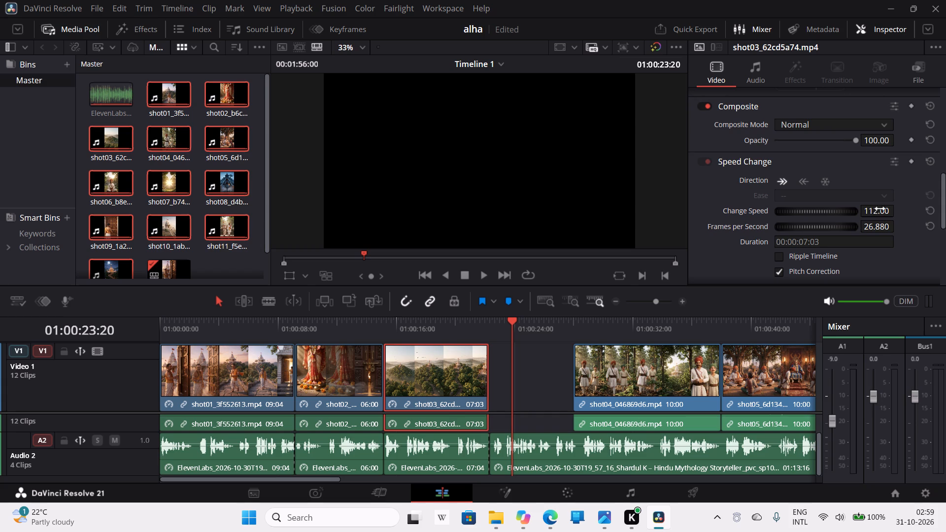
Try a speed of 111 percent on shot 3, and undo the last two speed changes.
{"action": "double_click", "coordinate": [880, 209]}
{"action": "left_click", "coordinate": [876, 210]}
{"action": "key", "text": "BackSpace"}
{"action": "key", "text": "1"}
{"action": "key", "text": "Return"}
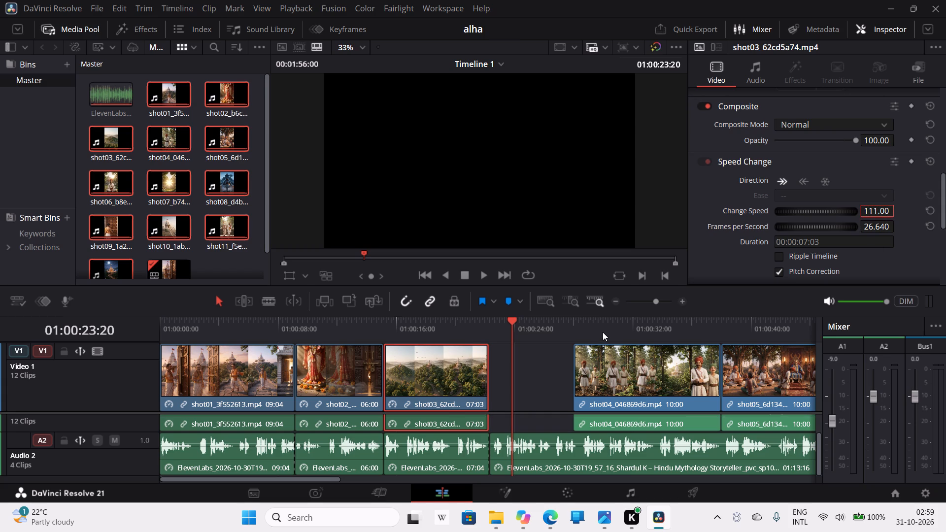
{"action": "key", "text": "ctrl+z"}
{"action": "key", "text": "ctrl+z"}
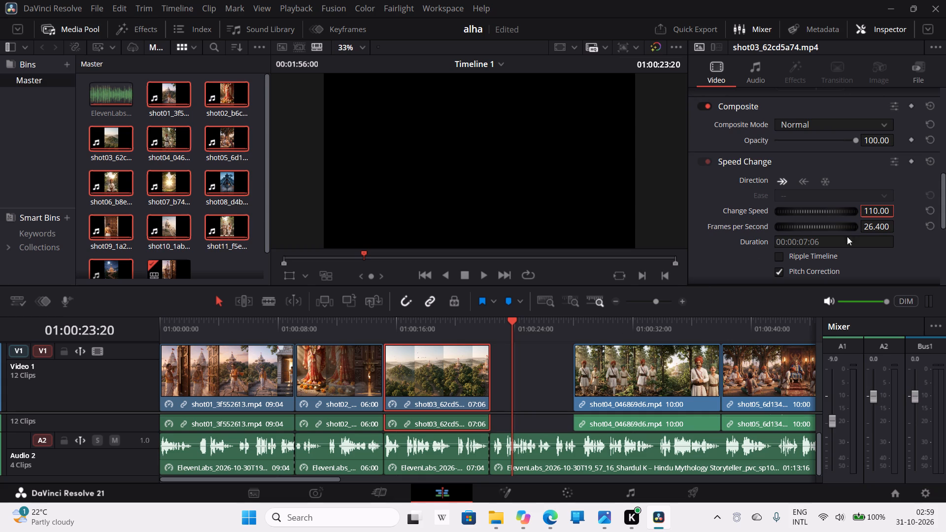
Set shot 3's speed to 111 percent, giving a 07:04 duration that matches the narration piece beneath it.
{"action": "double_click", "coordinate": [879, 214]}
{"action": "left_click", "coordinate": [878, 212]}
{"action": "key", "text": "BackSpace"}
{"action": "key", "text": "1"}
{"action": "key", "text": "Return"}
Move shot 4 earlier, directly against the end of shot 3 without overlapping it.
{"action": "left_click_drag", "start_coordinate": [665, 373], "coordinate": [662, 372]}
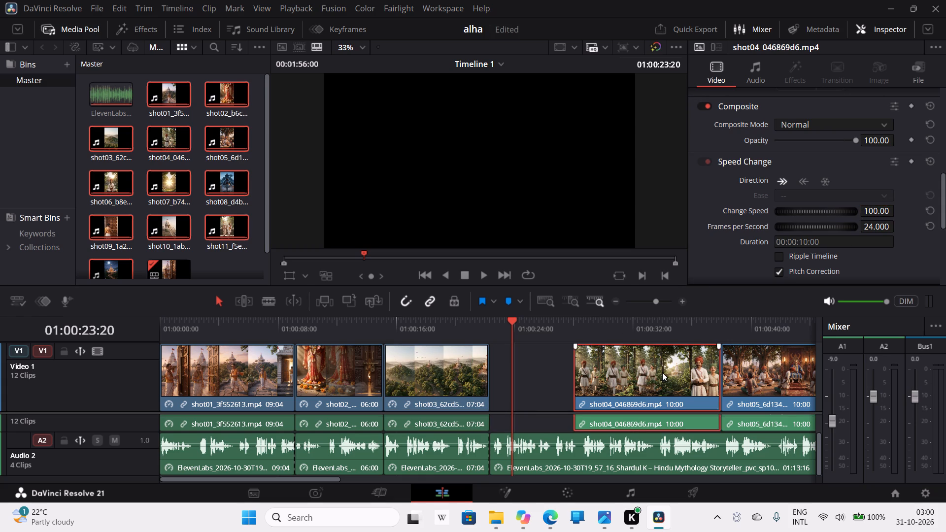
{"action": "left_click_drag", "start_coordinate": [662, 372], "coordinate": [572, 373]}
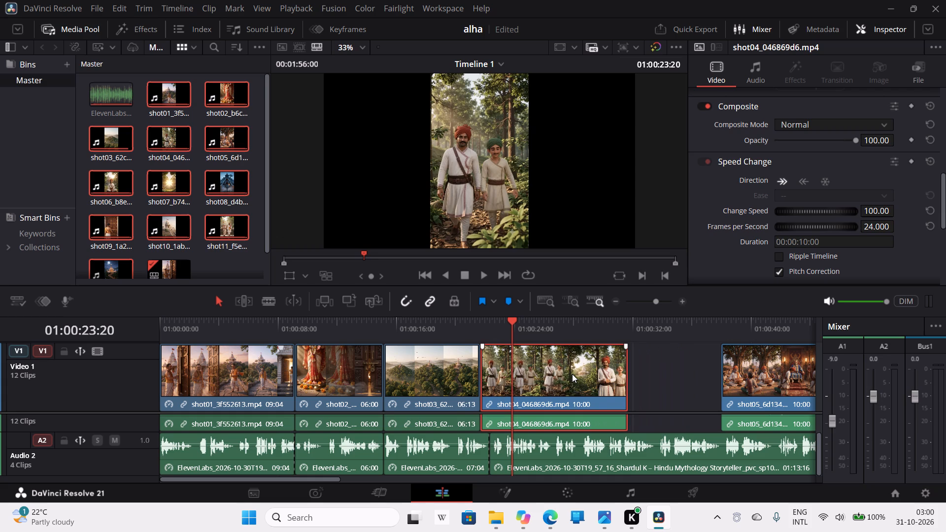
{"action": "key", "text": "ctrl+z"}
{"action": "left_click_drag", "start_coordinate": [617, 383], "coordinate": [537, 389]}
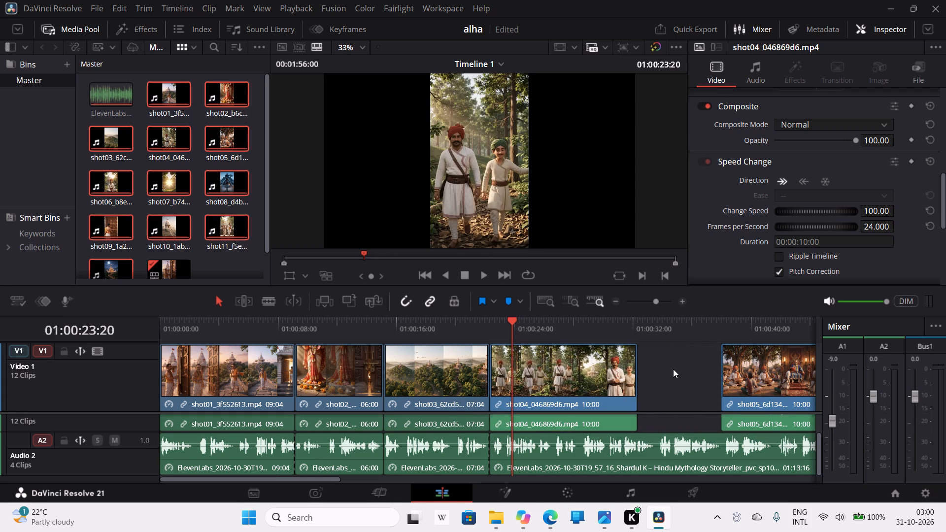
{"action": "left_click", "coordinate": [673, 369]}
Play shot 4 against the narration table in Edge and cut the Audio 2 narration at about 01:00:31, leaving a 09:00 piece.
{"action": "left_click", "coordinate": [546, 516]}
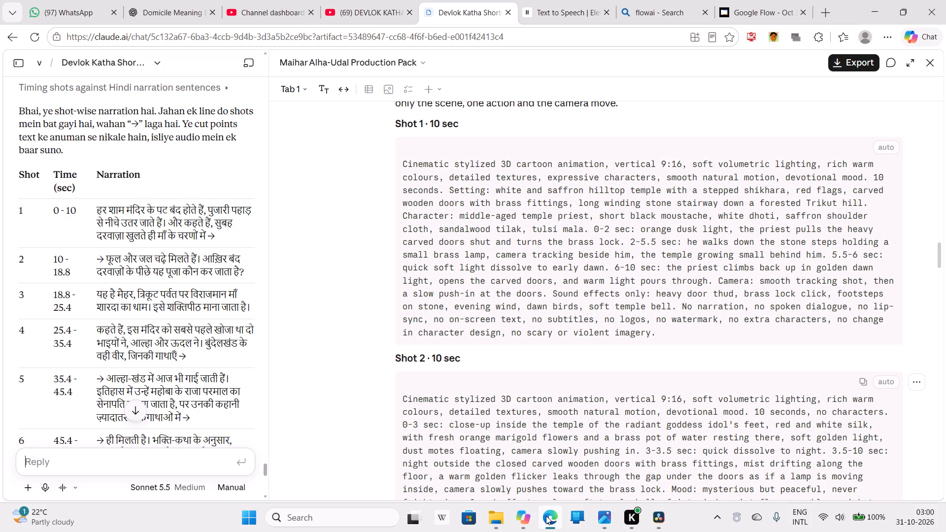
{"action": "left_click", "coordinate": [546, 516]}
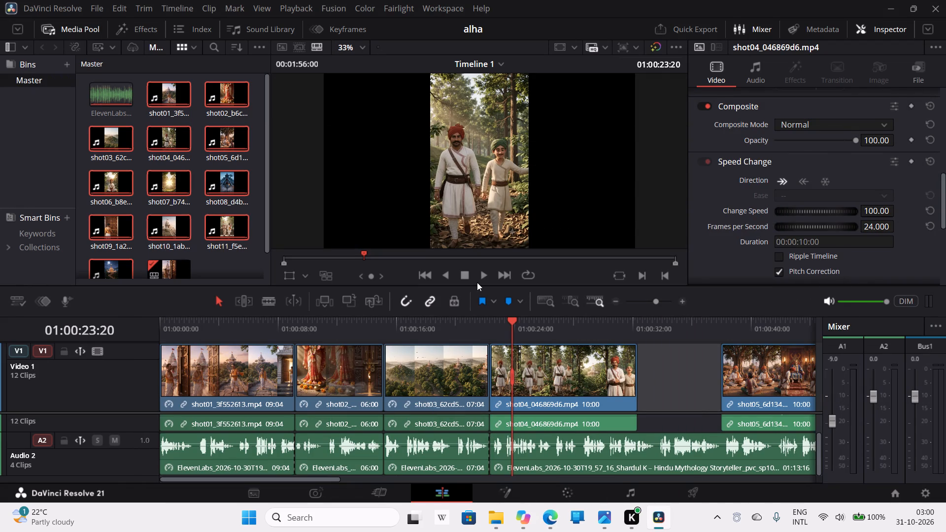
{"action": "left_click", "coordinate": [482, 273]}
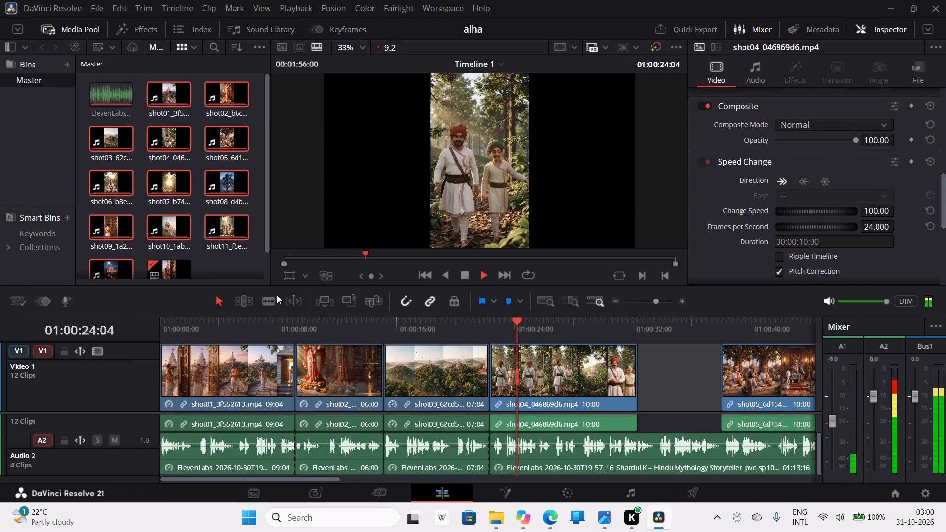
{"action": "left_click", "coordinate": [273, 300]}
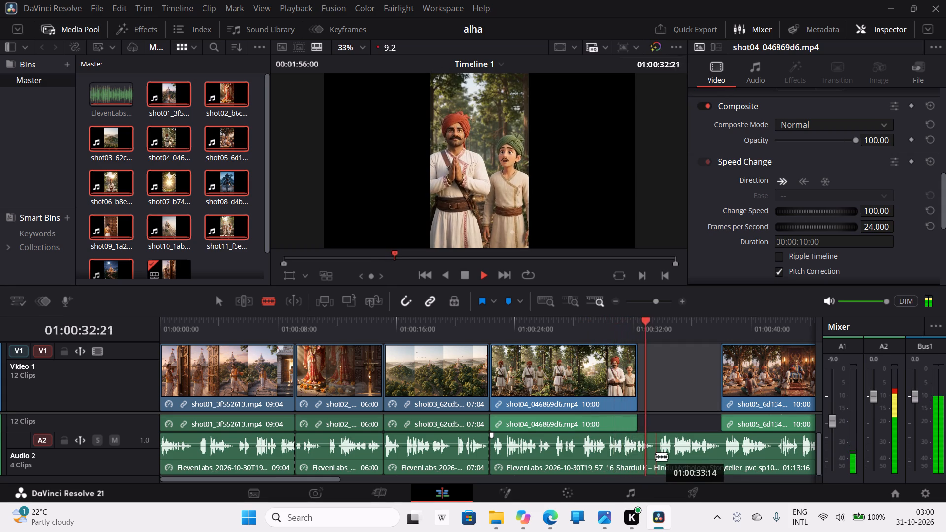
{"action": "left_click", "coordinate": [462, 274]}
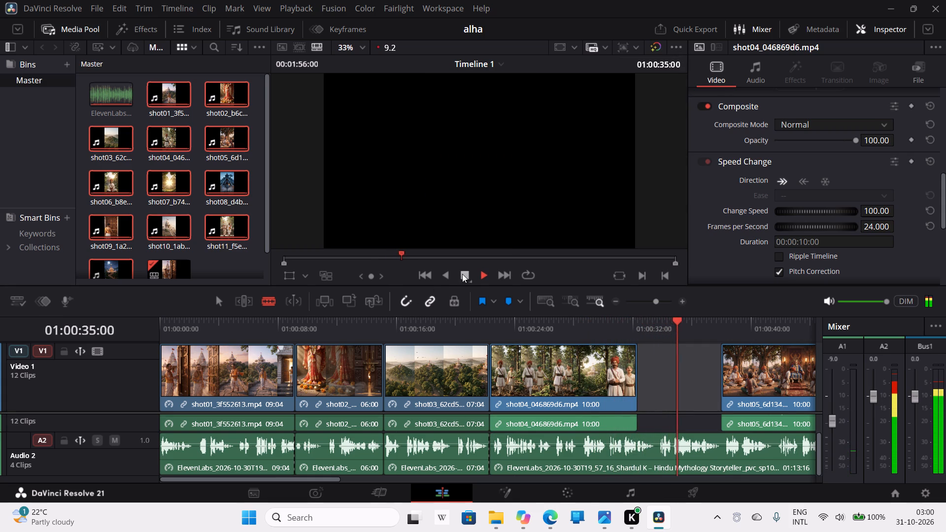
{"action": "left_click", "coordinate": [544, 516]}
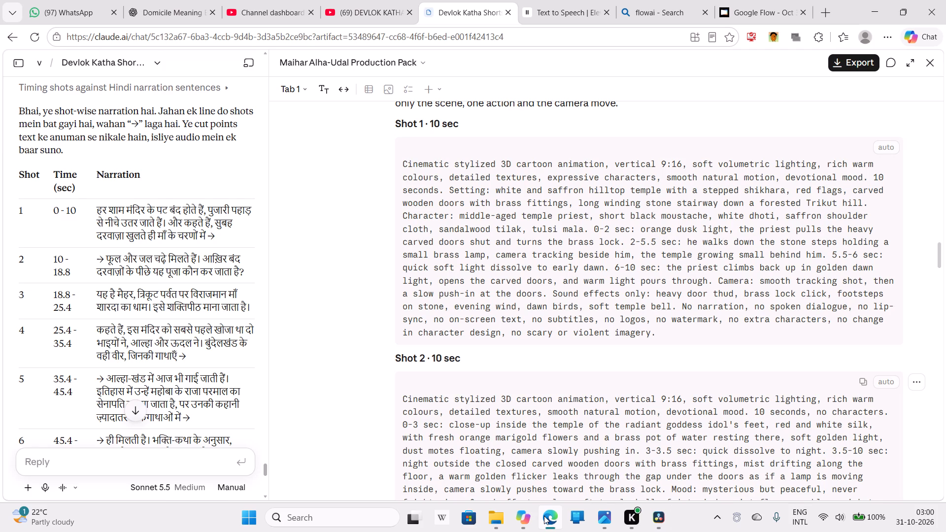
{"action": "left_click", "coordinate": [544, 516]}
{"action": "left_click_drag", "start_coordinate": [677, 325], "coordinate": [593, 340]}
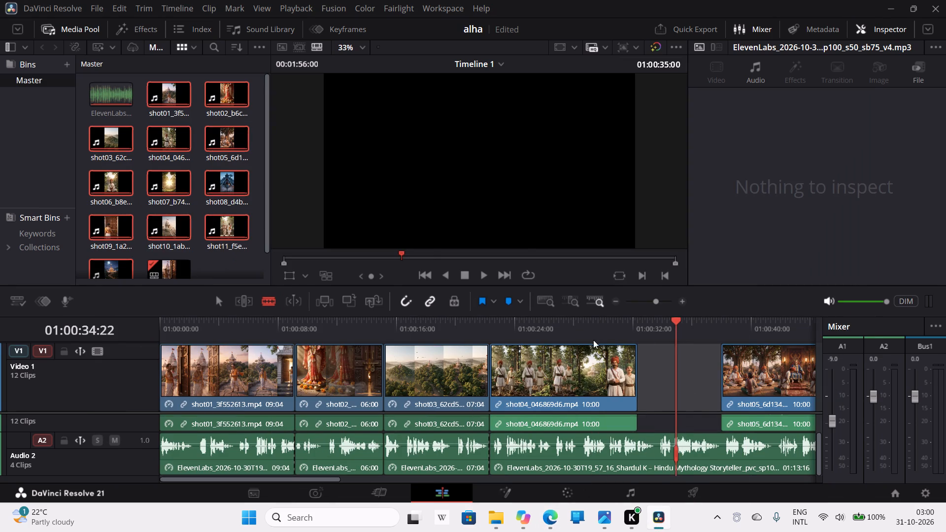
{"action": "left_click_drag", "start_coordinate": [593, 340], "coordinate": [561, 345]}
{"action": "left_click", "coordinate": [481, 272]}
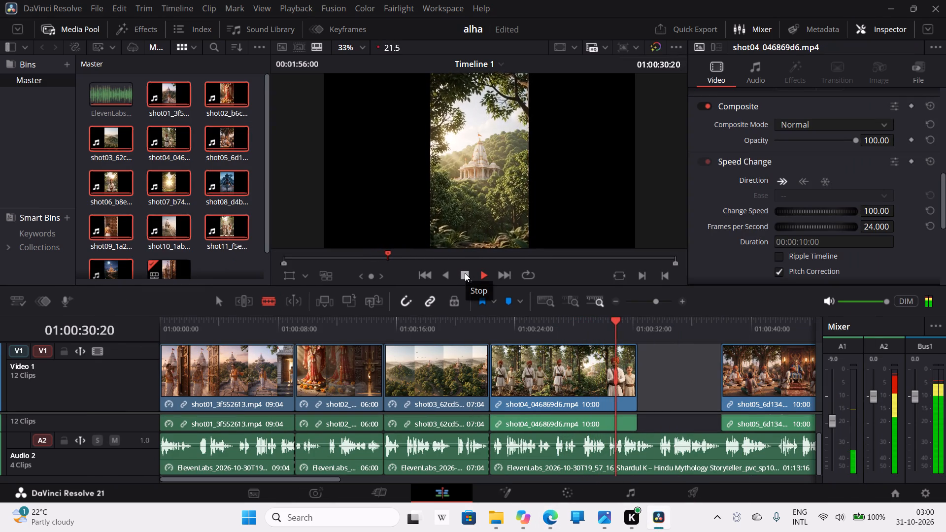
{"action": "left_click", "coordinate": [465, 273]}
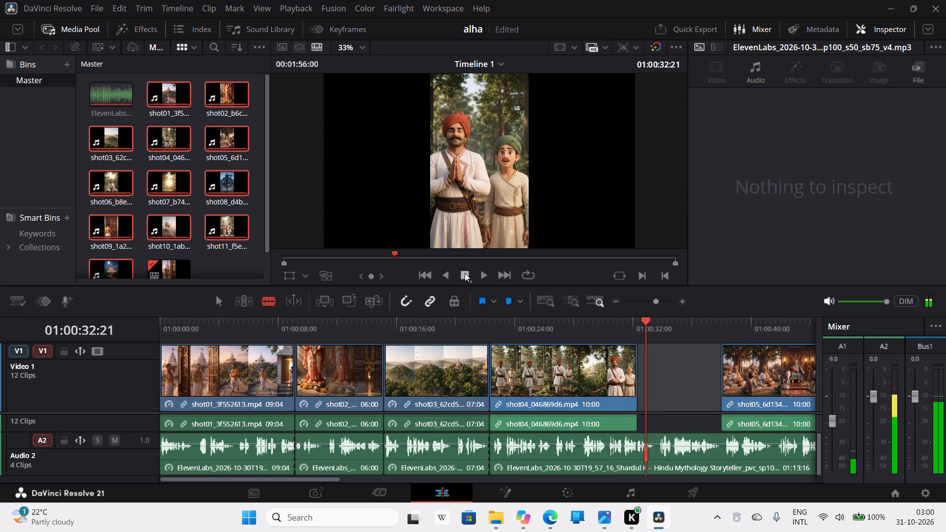
{"action": "left_click", "coordinate": [623, 452]}
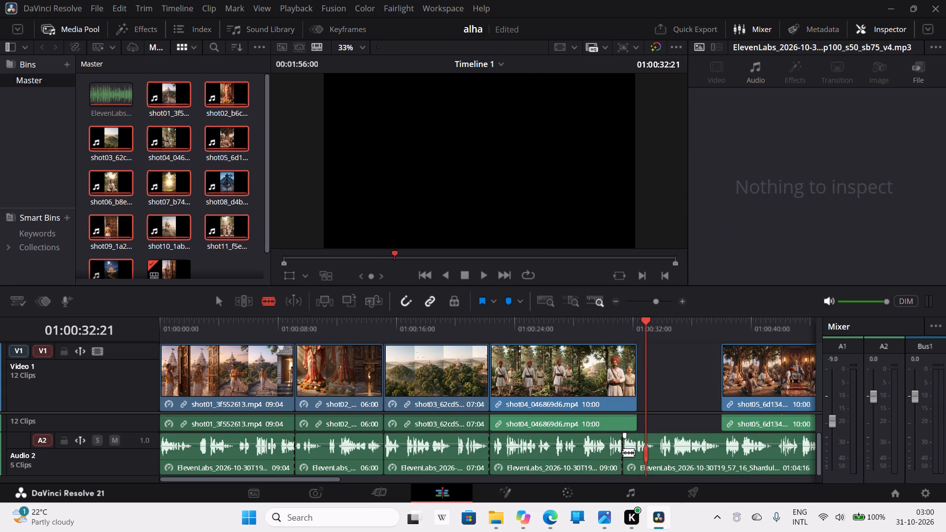
{"action": "left_click", "coordinate": [550, 515]}
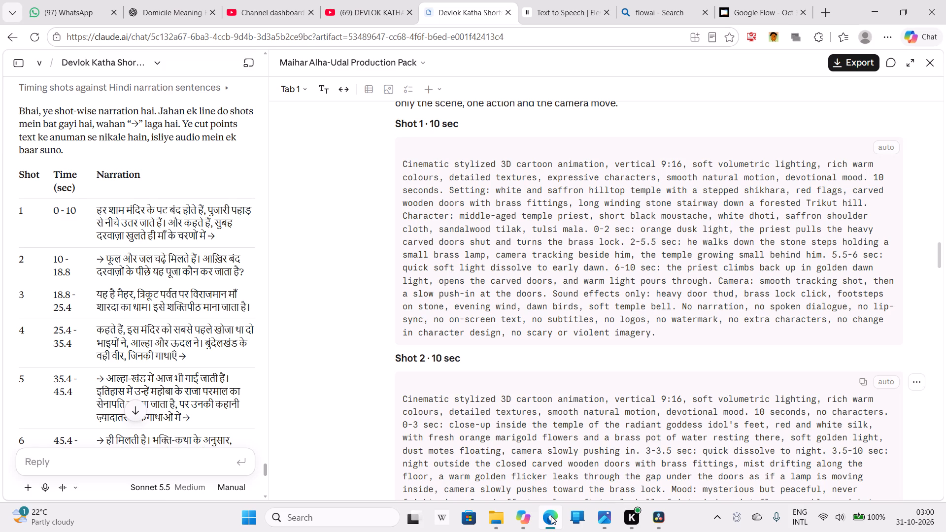
{"action": "left_click", "coordinate": [551, 516]}
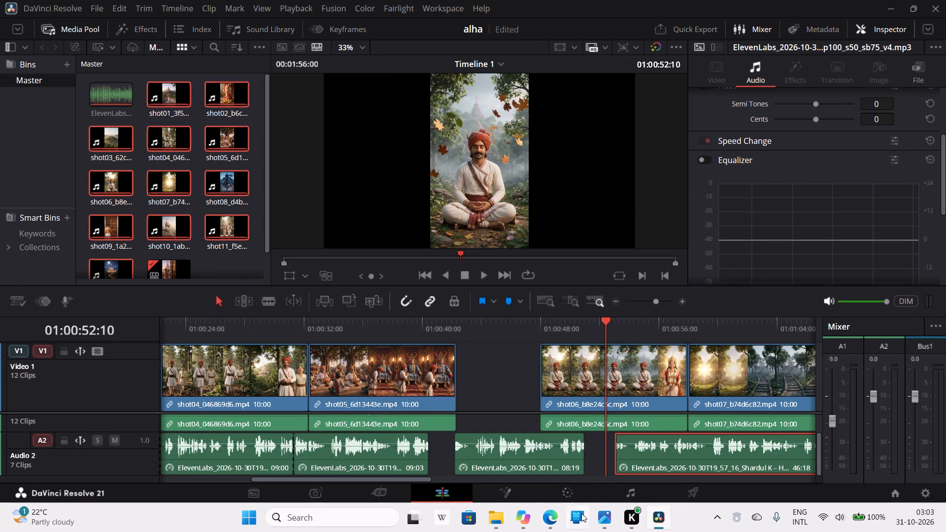
{"action": "left_click", "coordinate": [549, 521]}
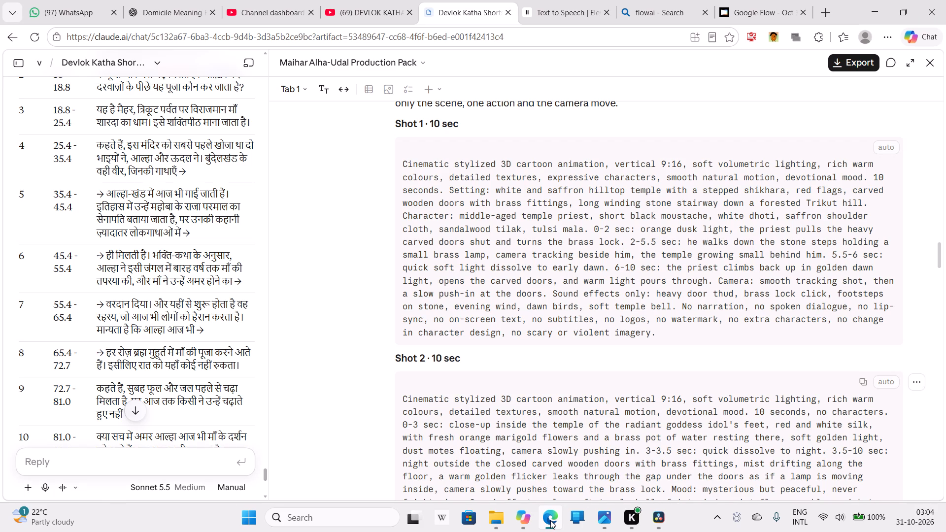
{"action": "left_click", "coordinate": [550, 520]}
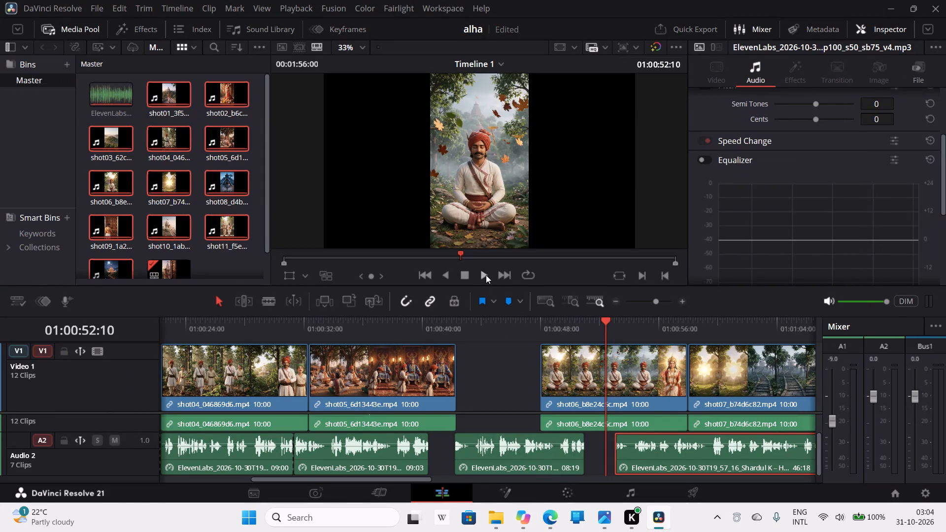
{"action": "left_click", "coordinate": [486, 275]}
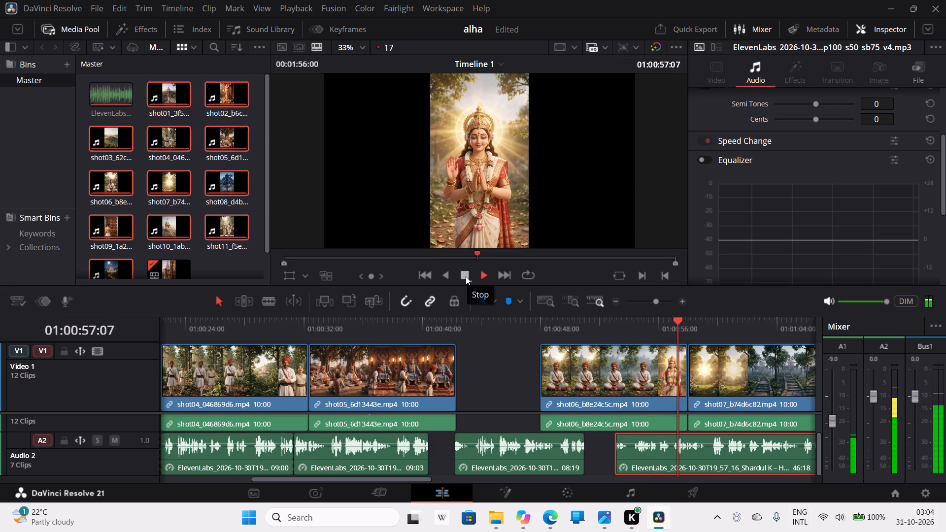
{"action": "left_click", "coordinate": [466, 276]}
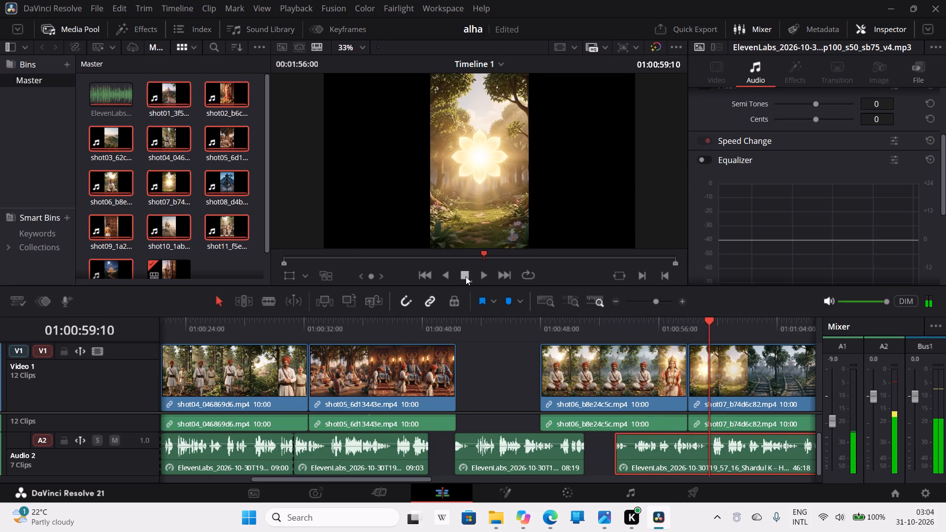
{"action": "left_click", "coordinate": [553, 523]}
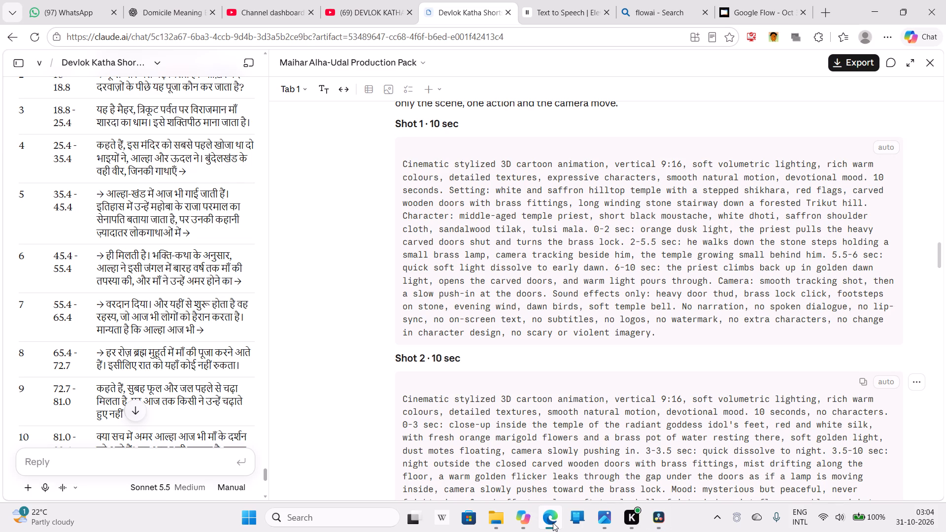
{"action": "left_click", "coordinate": [553, 523]}
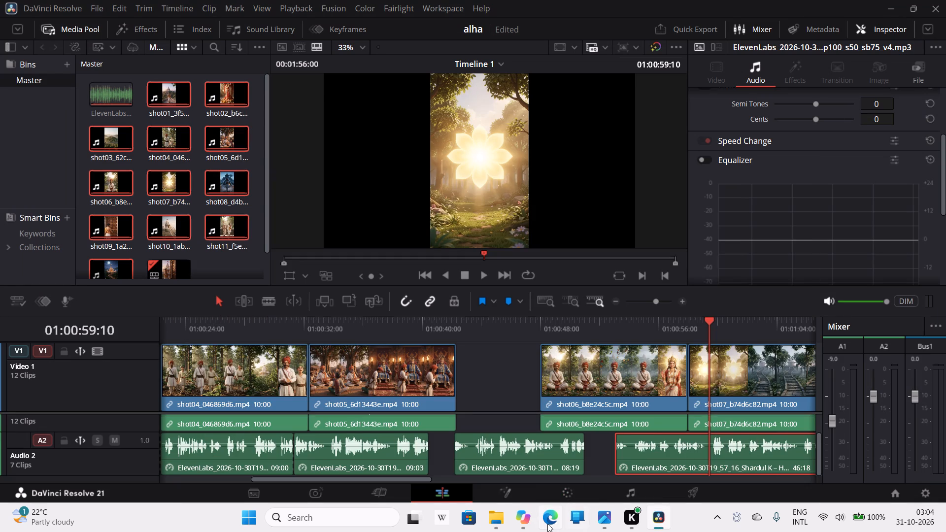
{"action": "left_click", "coordinate": [547, 524]}
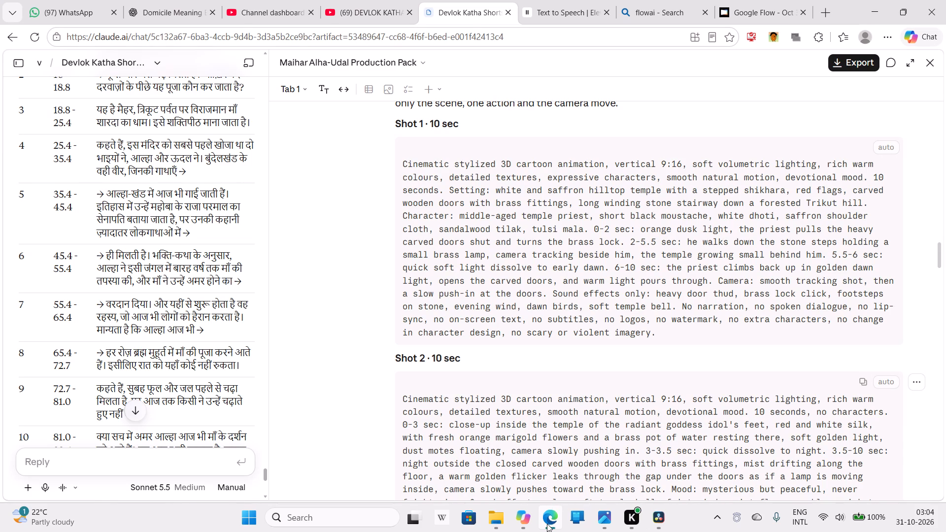
{"action": "left_click", "coordinate": [547, 524]}
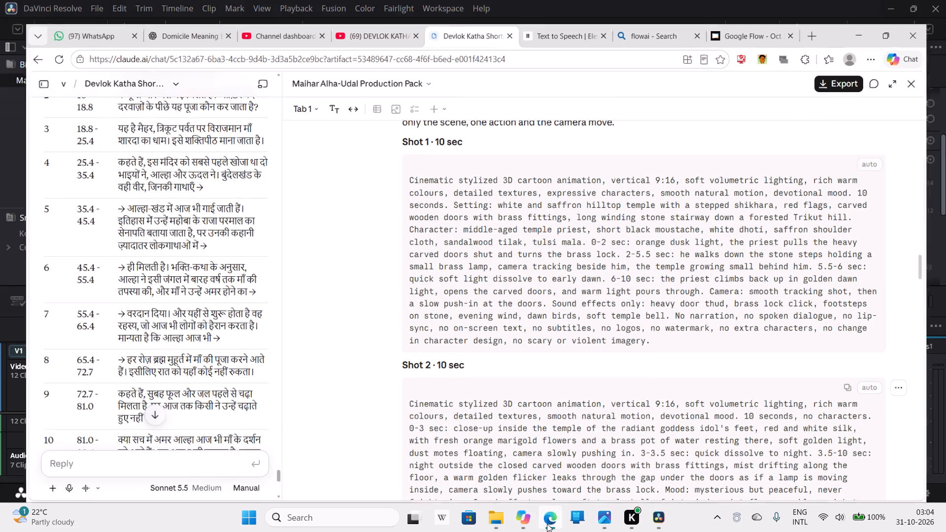
{"action": "left_click", "coordinate": [482, 274]}
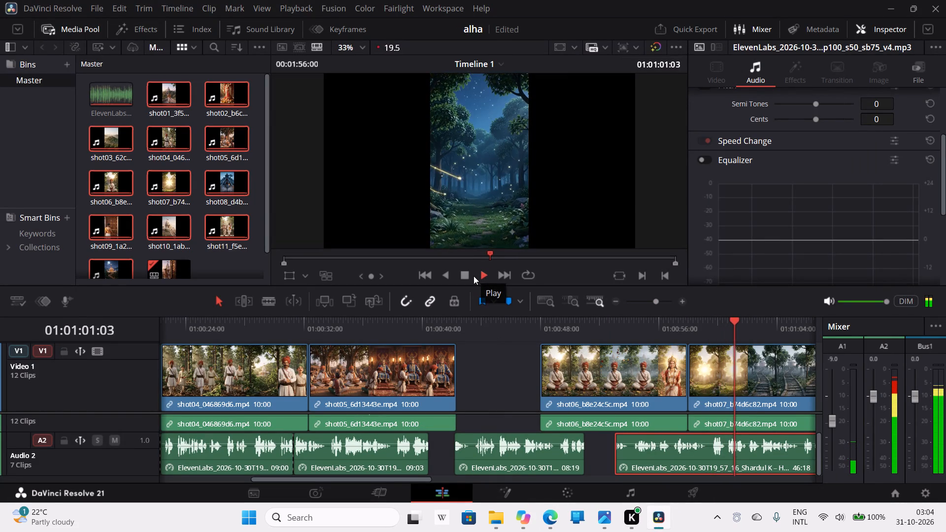
{"action": "left_click", "coordinate": [463, 273]}
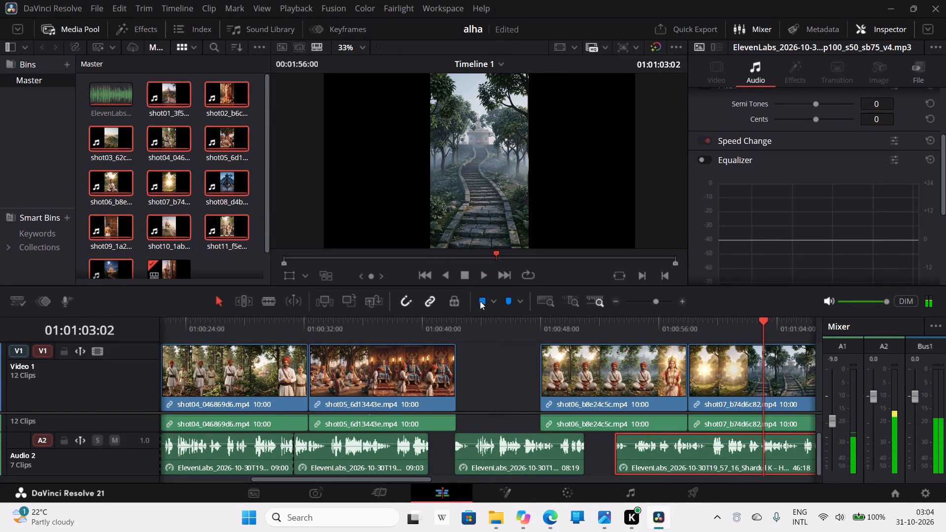
{"action": "left_click", "coordinate": [263, 299]}
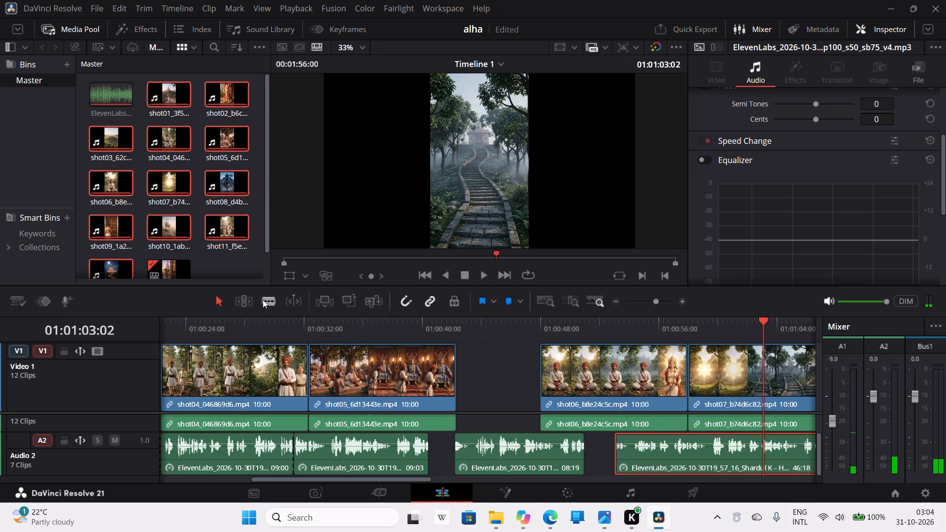
{"action": "left_click", "coordinate": [746, 462]}
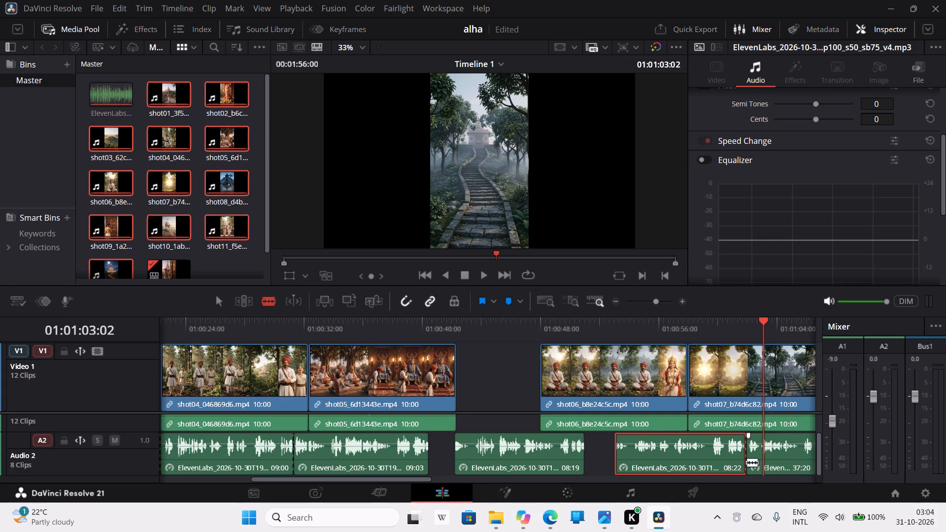
Move the 08:22 narration piece on Audio 2 earlier, directly against the end of the 08:19 piece.
{"action": "left_click", "coordinate": [218, 300]}
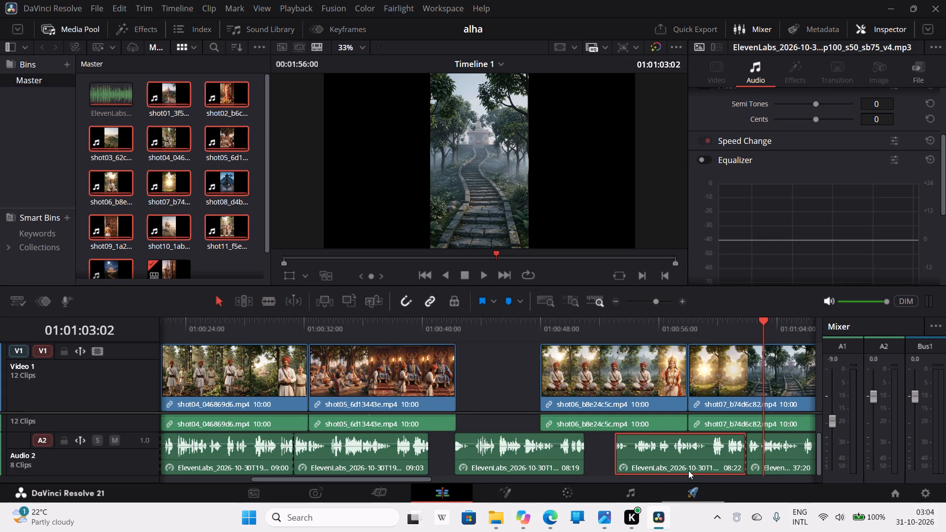
{"action": "left_click_drag", "start_coordinate": [688, 461], "coordinate": [666, 464]}
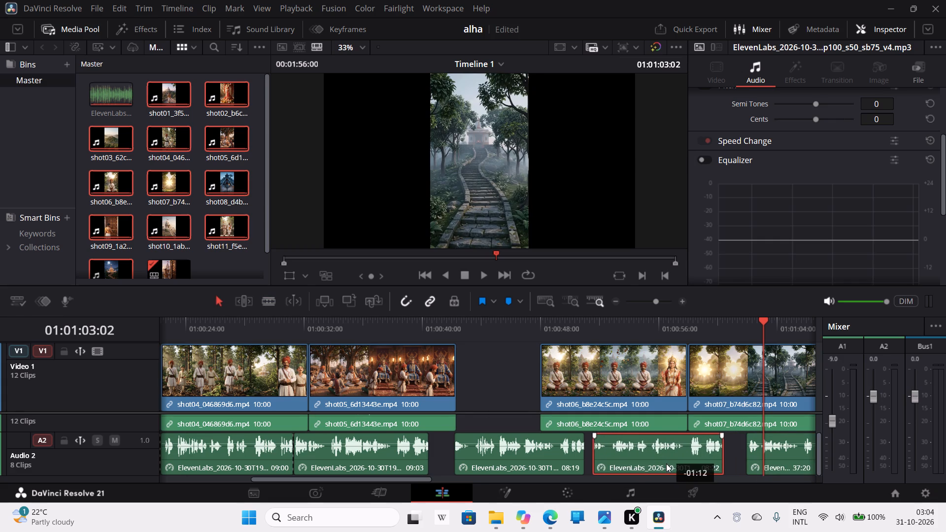
{"action": "left_click_drag", "start_coordinate": [666, 464], "coordinate": [664, 465]}
Move the remaining 37:20 narration piece on Audio 2 earlier, directly against the end of the 08:22 piece.
{"action": "left_click_drag", "start_coordinate": [785, 458], "coordinate": [782, 460]}
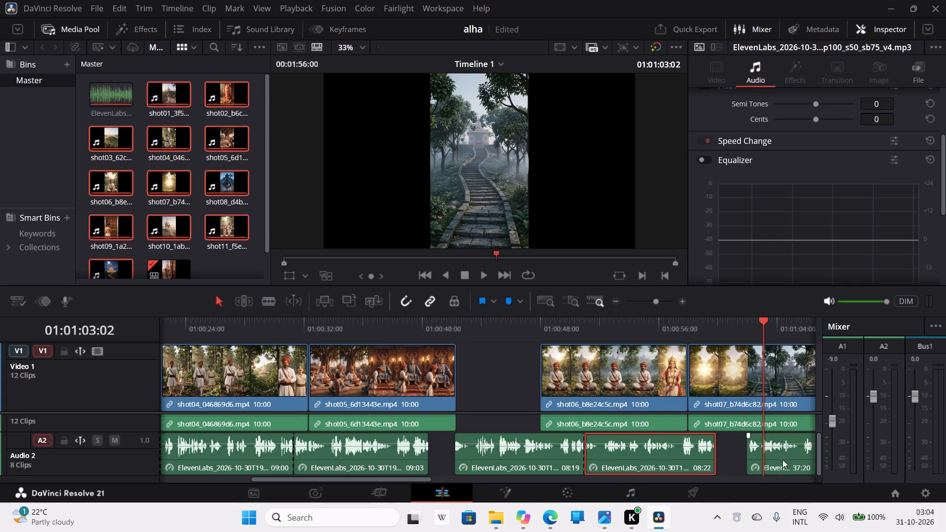
{"action": "left_click_drag", "start_coordinate": [782, 460], "coordinate": [760, 464]}
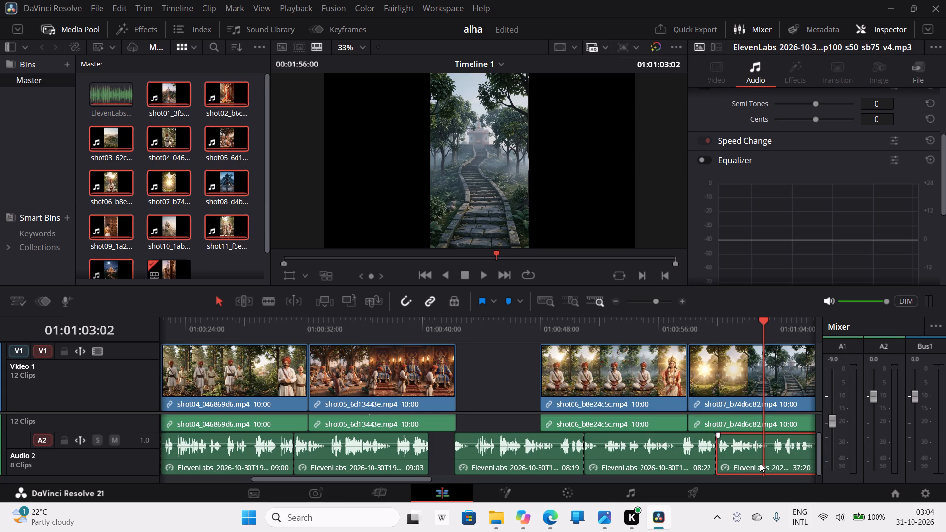
Check the shot 8 line in the Edge table, play its narration and cut Audio 2 at about 01:01:06, leaving a 06:19 piece.
{"action": "left_click_drag", "start_coordinate": [418, 478], "coordinate": [513, 480]}
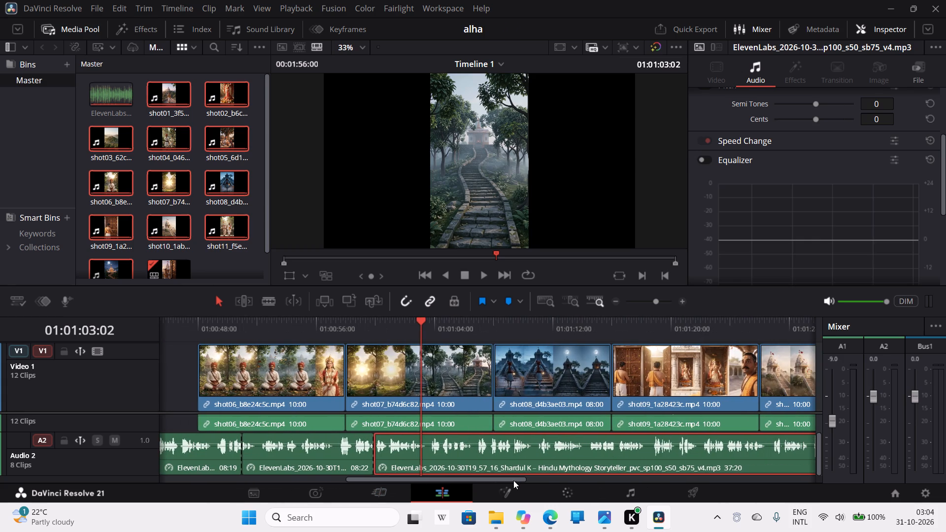
{"action": "left_click", "coordinate": [543, 522]}
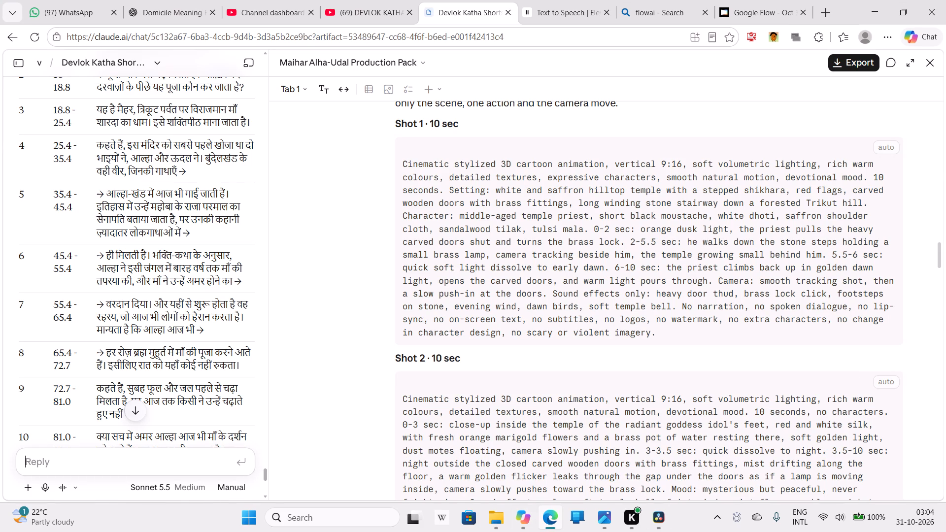
{"action": "scroll", "coordinate": [212, 317], "scroll_direction": "down", "scroll_amount": 2}
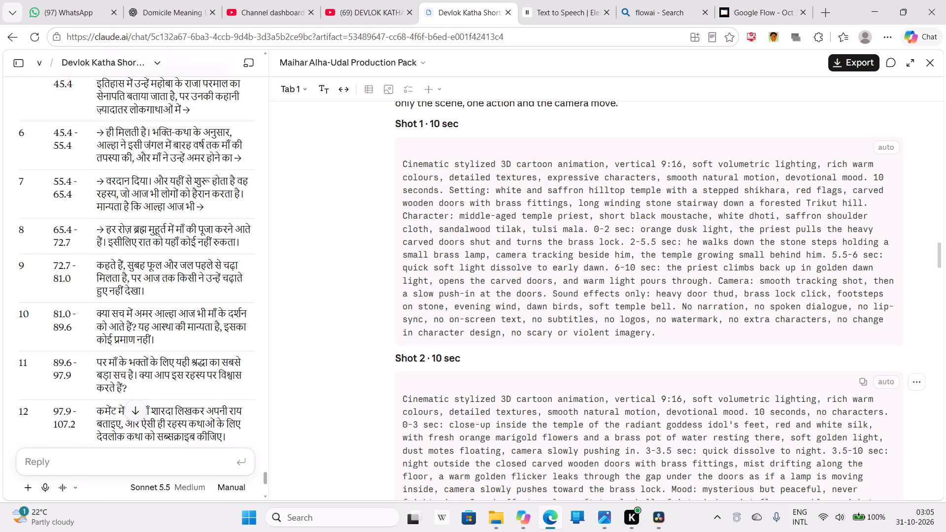
{"action": "left_click", "coordinate": [652, 525]}
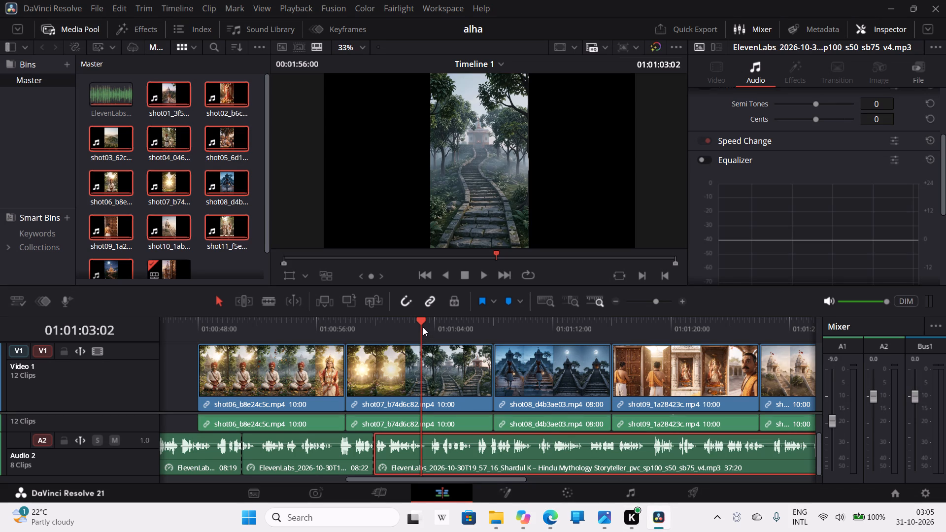
{"action": "left_click_drag", "start_coordinate": [422, 326], "coordinate": [358, 336]}
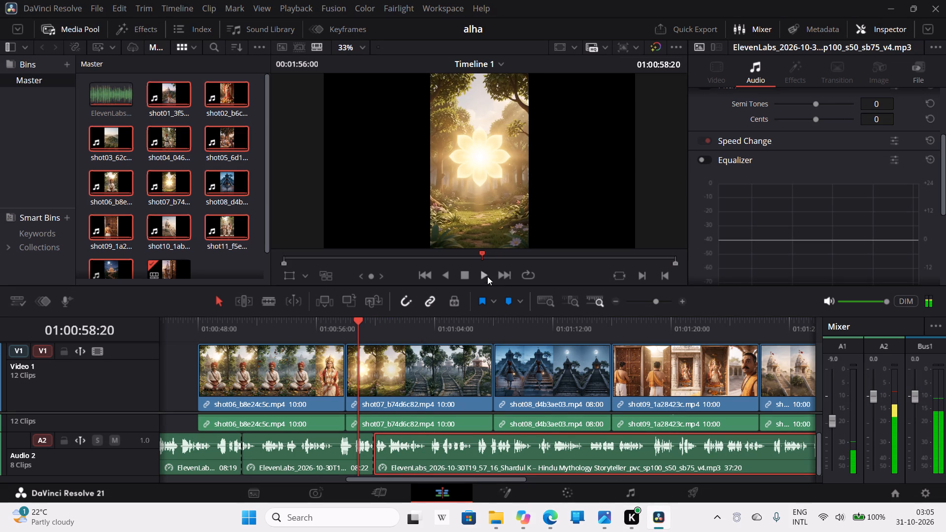
{"action": "left_click", "coordinate": [485, 274]}
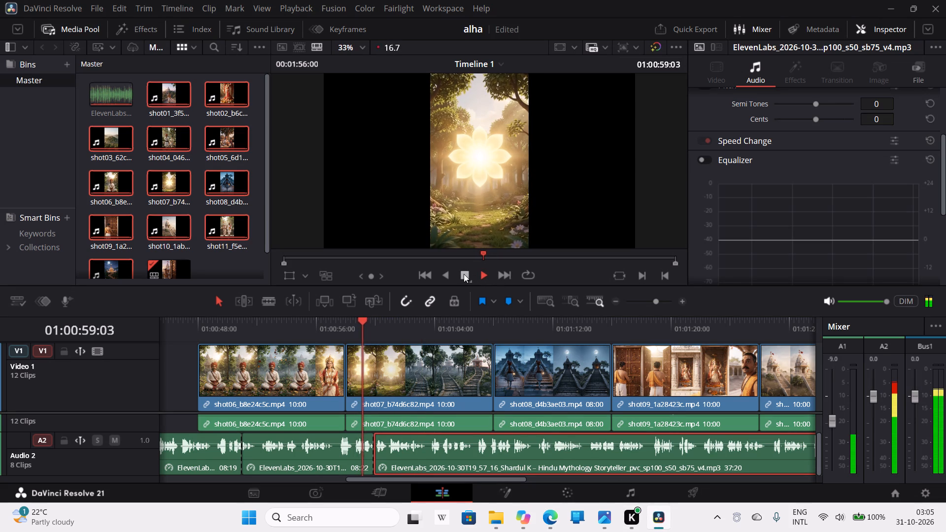
{"action": "left_click", "coordinate": [464, 274]}
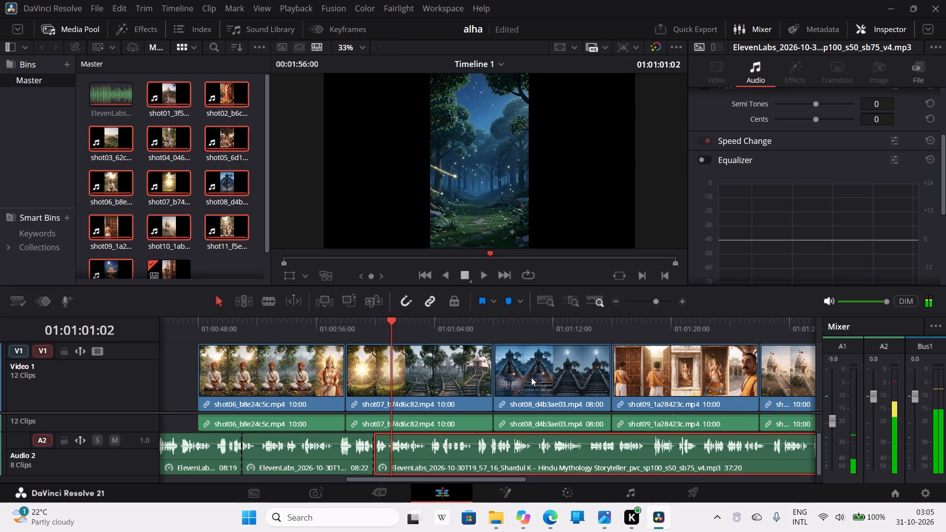
{"action": "left_click", "coordinate": [546, 521]}
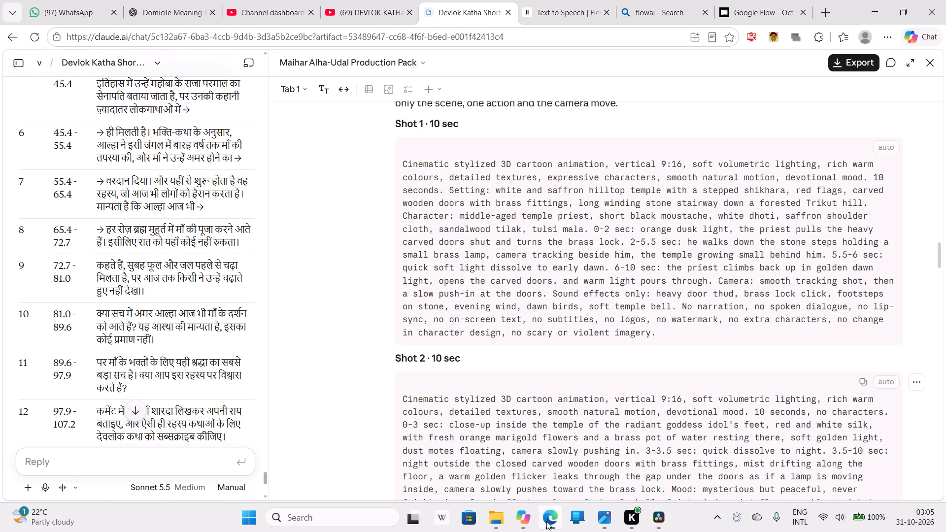
{"action": "left_click", "coordinate": [546, 521]}
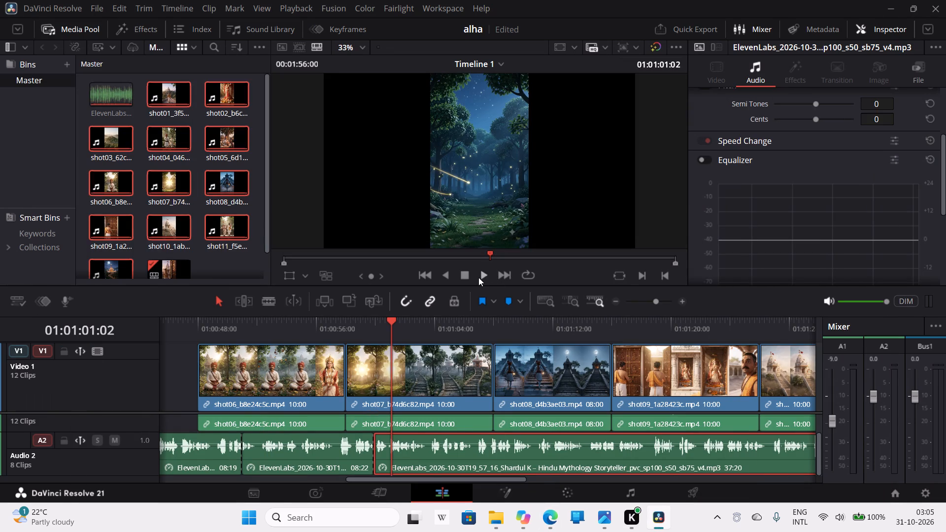
{"action": "left_click", "coordinate": [478, 277]}
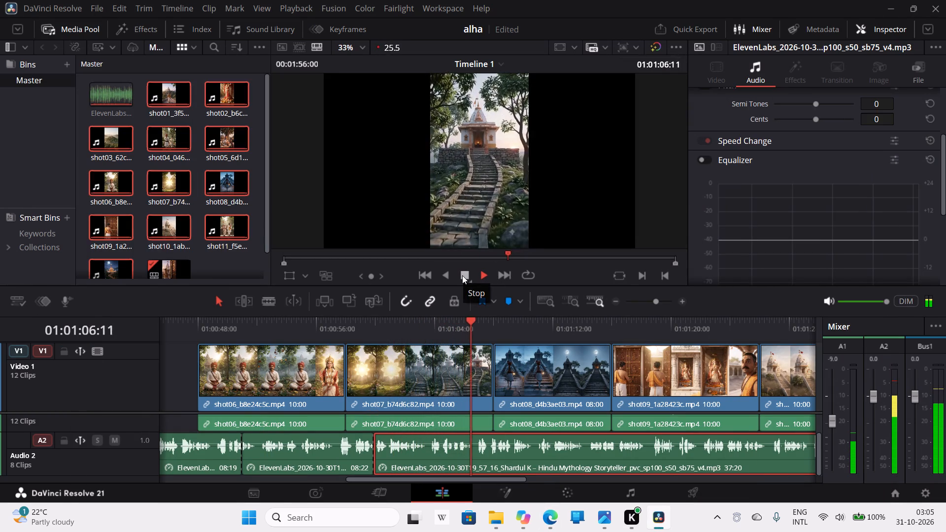
{"action": "left_click", "coordinate": [462, 275]}
{"action": "left_click", "coordinate": [270, 301]}
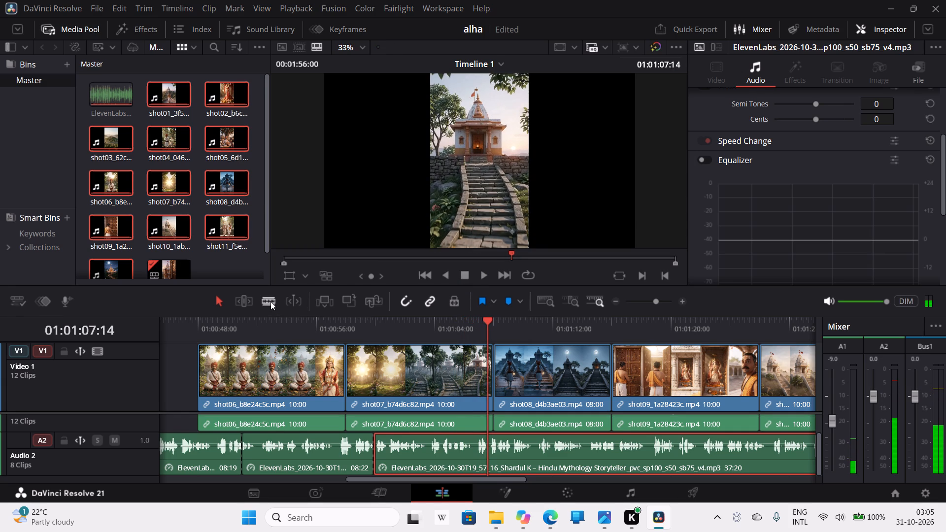
{"action": "left_click", "coordinate": [474, 456]}
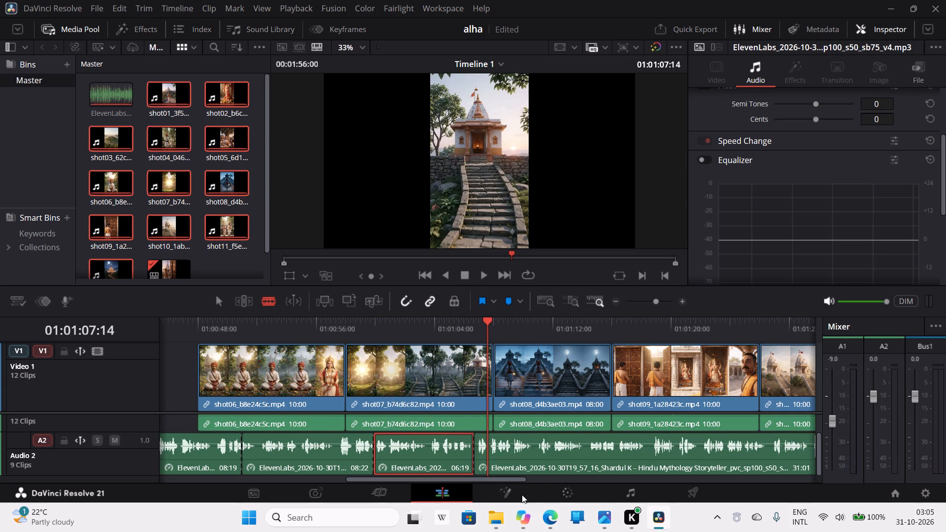
Check the shot 9 line in the Edge table, play its narration and cut Audio 2 at about 01:01:14, leaving a 07:12 piece.
{"action": "left_click", "coordinate": [543, 520]}
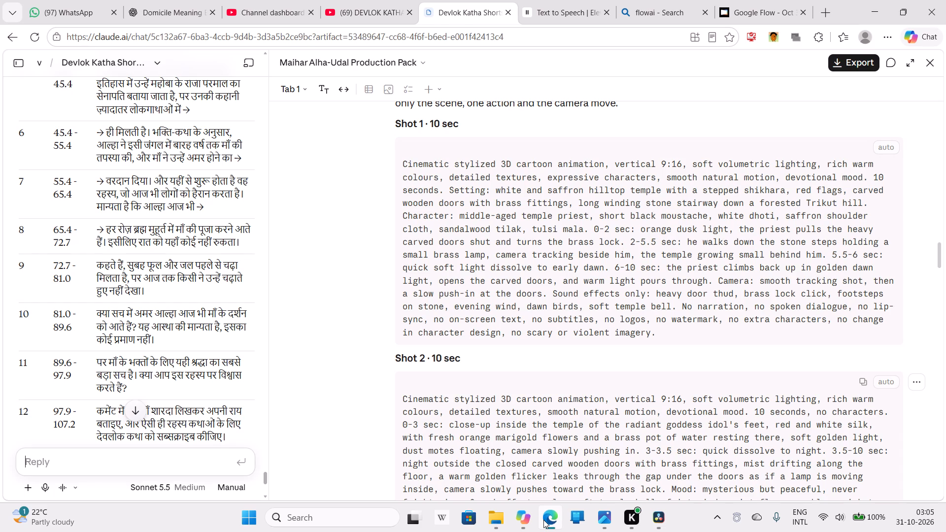
{"action": "left_click", "coordinate": [543, 520]}
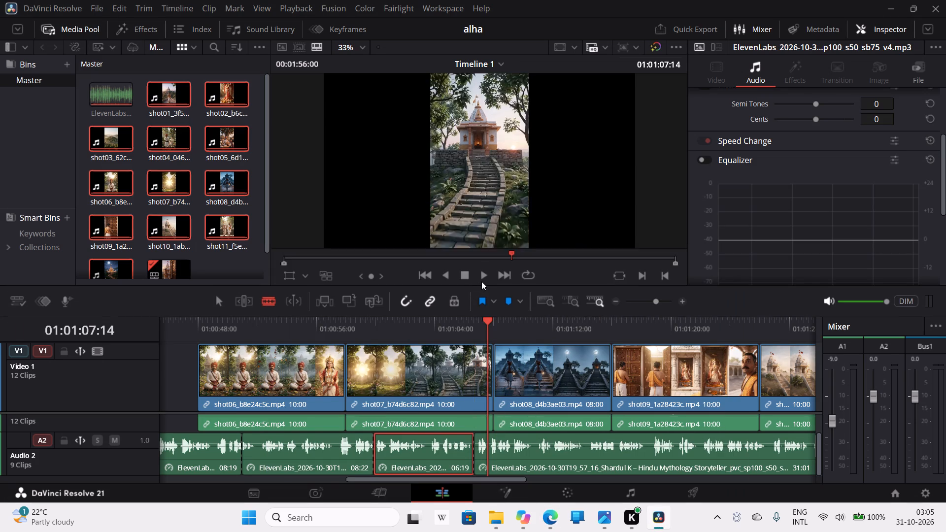
{"action": "left_click", "coordinate": [482, 279]}
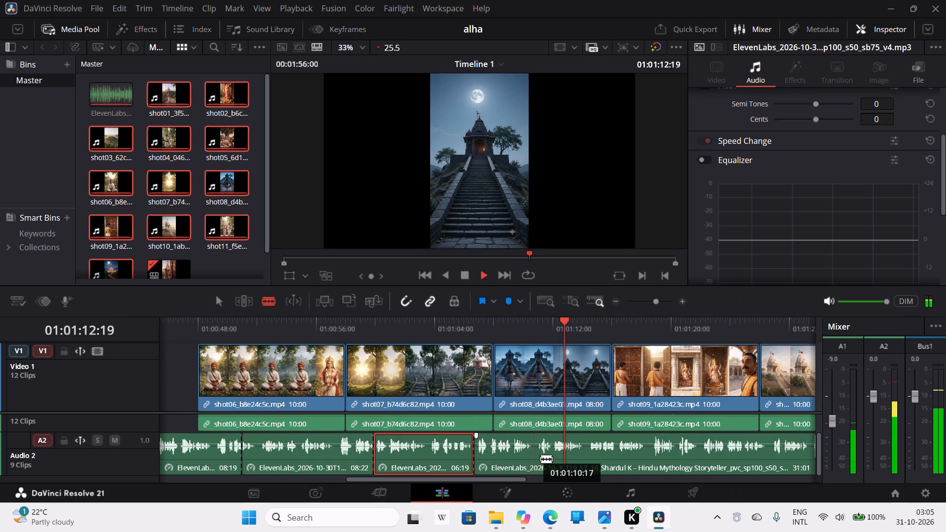
{"action": "left_click", "coordinate": [466, 277]}
{"action": "left_click", "coordinate": [548, 519]}
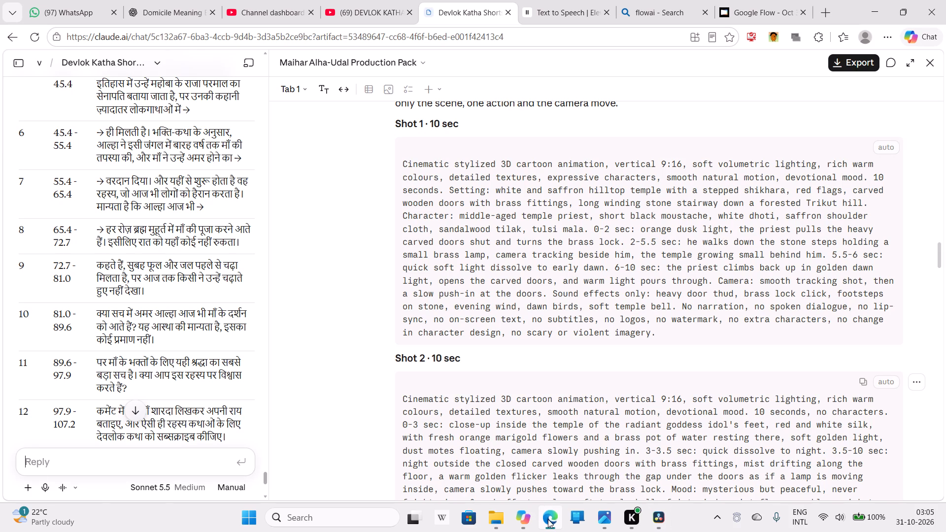
{"action": "left_click", "coordinate": [548, 519]}
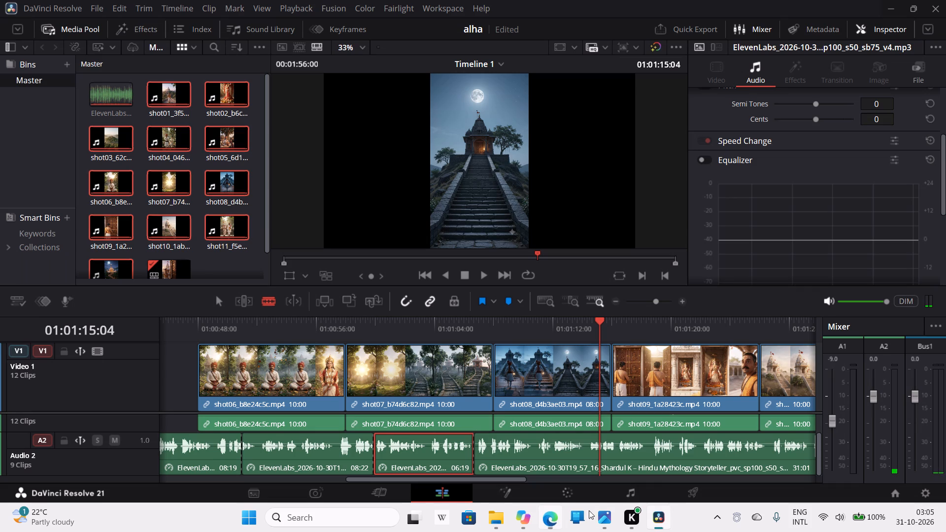
{"action": "left_click", "coordinate": [585, 458]}
Check the shot 10 line in the Edge table, play its narration and cut Audio 2 at about 01:01:21, leaving a 07:18 piece.
{"action": "left_click", "coordinate": [544, 517]}
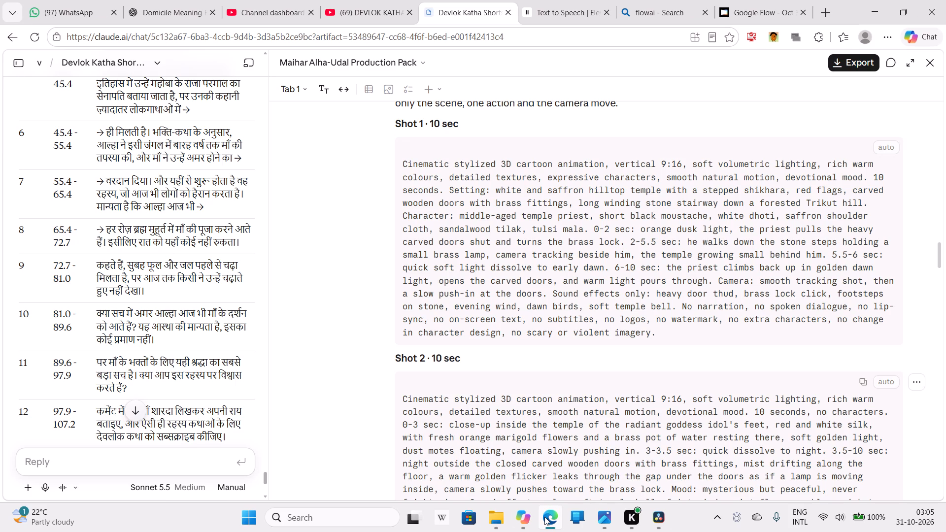
{"action": "left_click", "coordinate": [544, 517]}
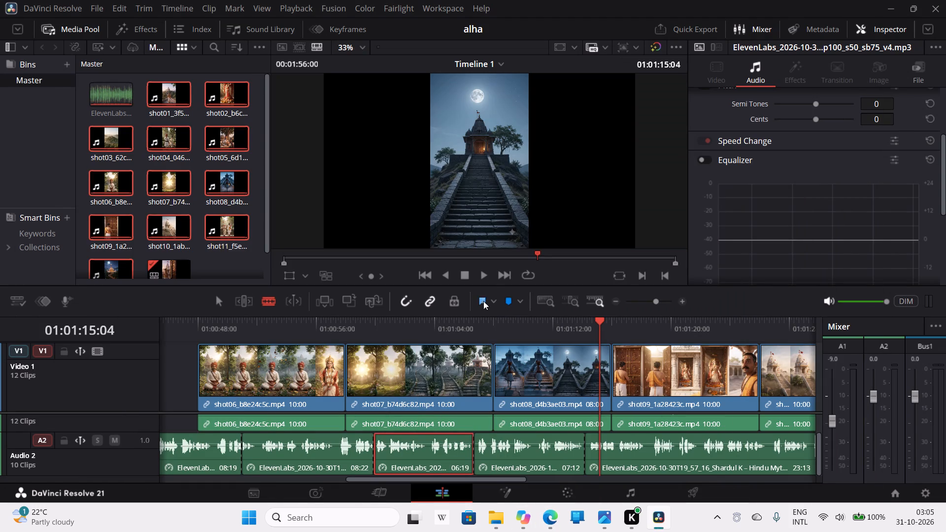
{"action": "left_click", "coordinate": [487, 276]}
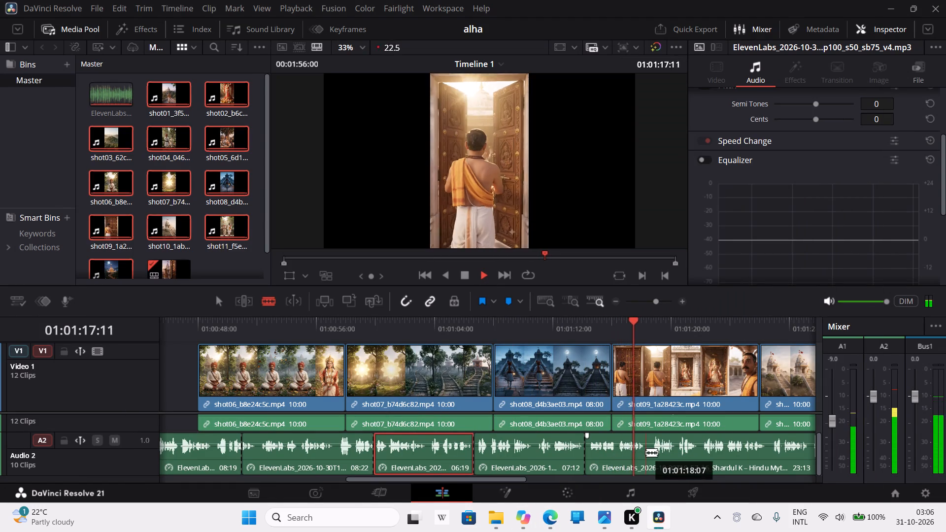
{"action": "left_click", "coordinate": [463, 277]}
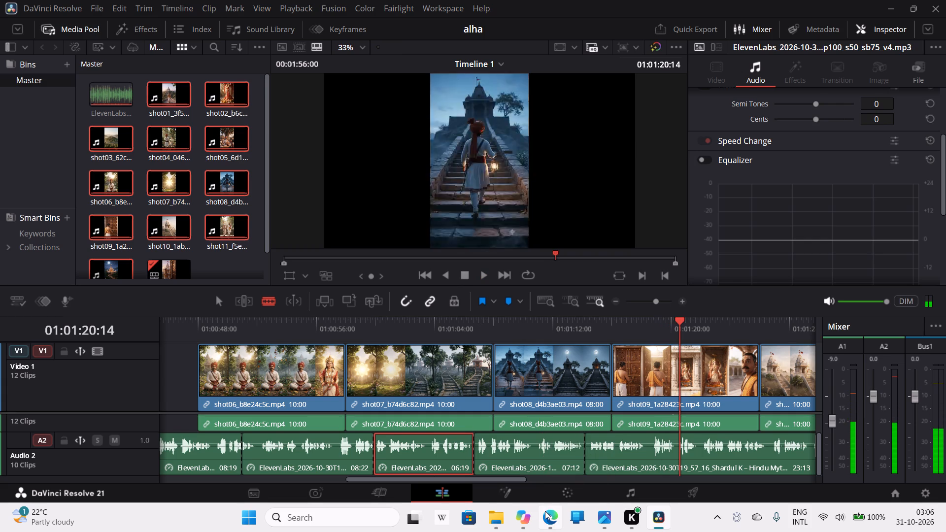
{"action": "left_click", "coordinate": [545, 511]}
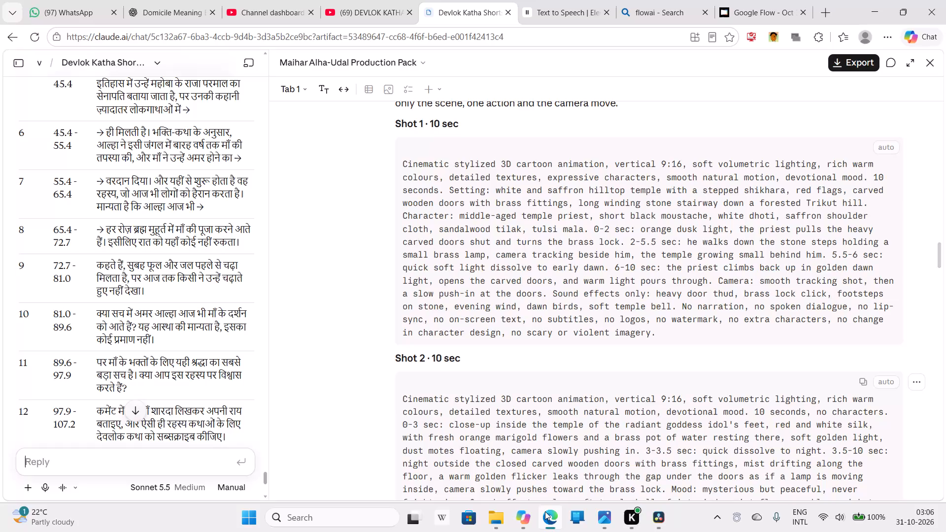
{"action": "left_click", "coordinate": [545, 511]}
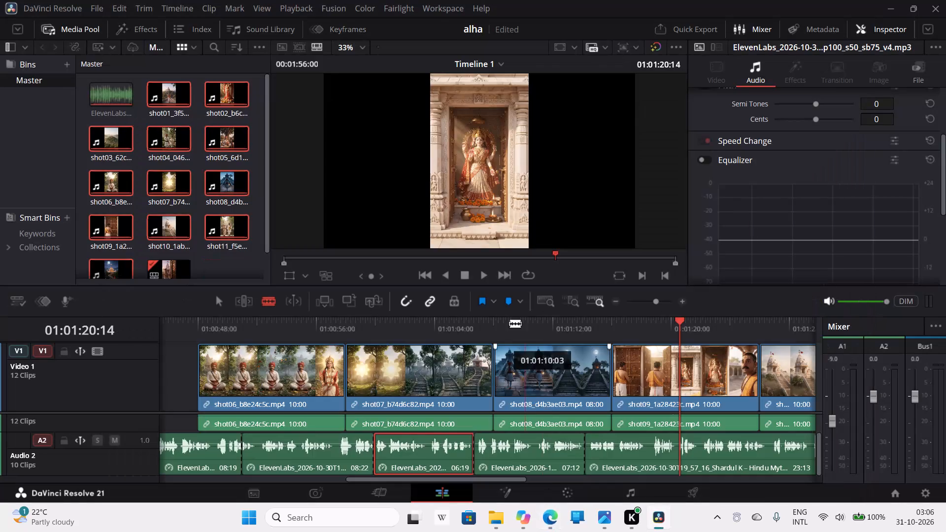
{"action": "left_click", "coordinate": [480, 277]}
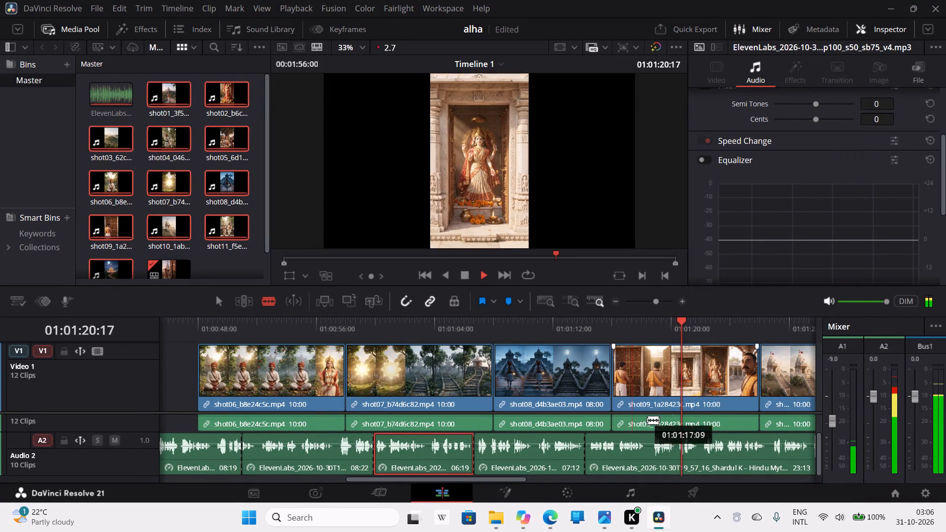
{"action": "left_click", "coordinate": [464, 275]}
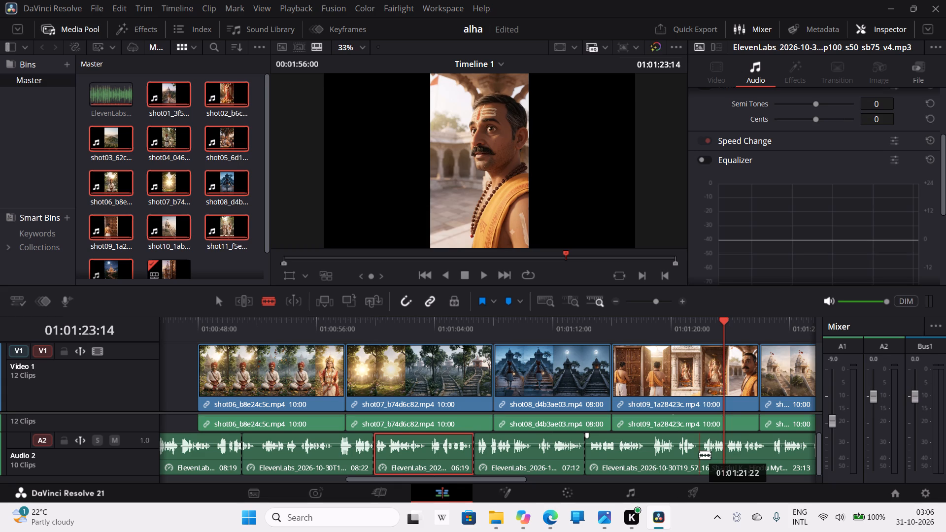
{"action": "left_click", "coordinate": [700, 455]}
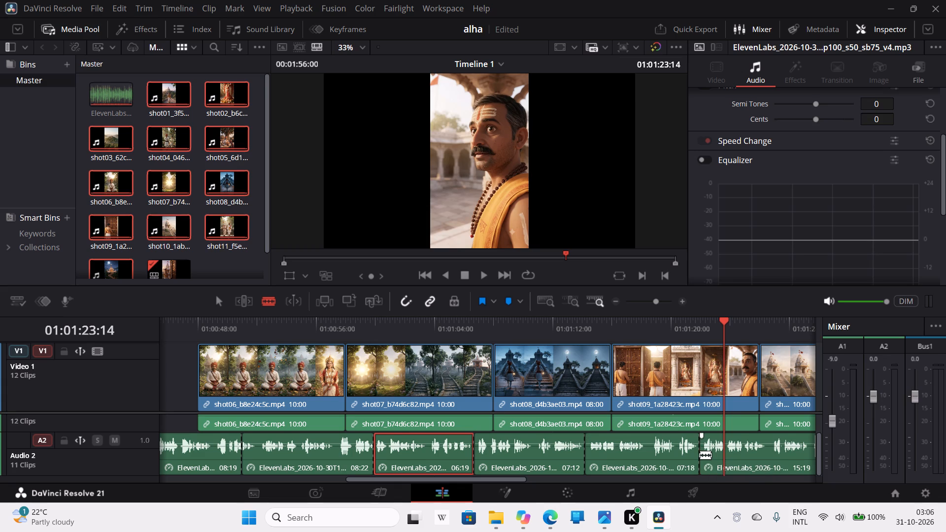
{"action": "left_click", "coordinate": [551, 519]}
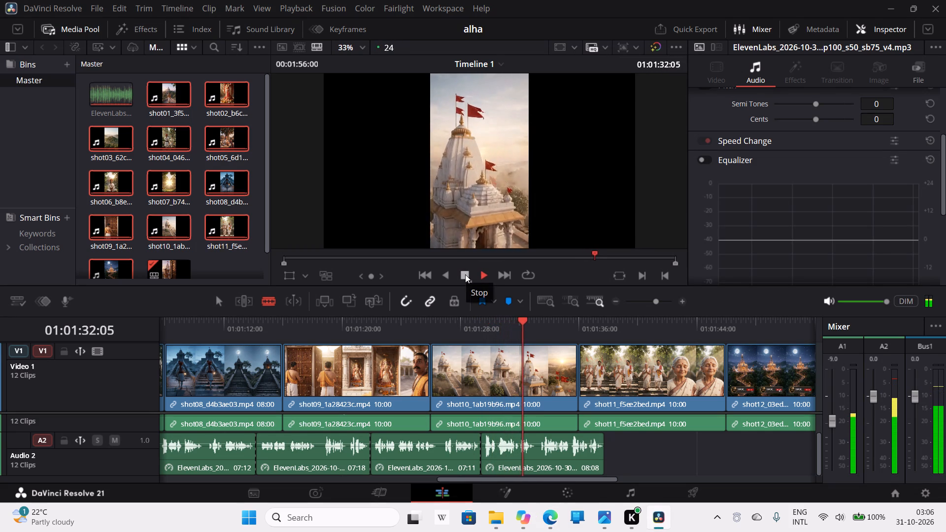
{"action": "left_click", "coordinate": [465, 274]}
{"action": "left_click", "coordinate": [479, 276]}
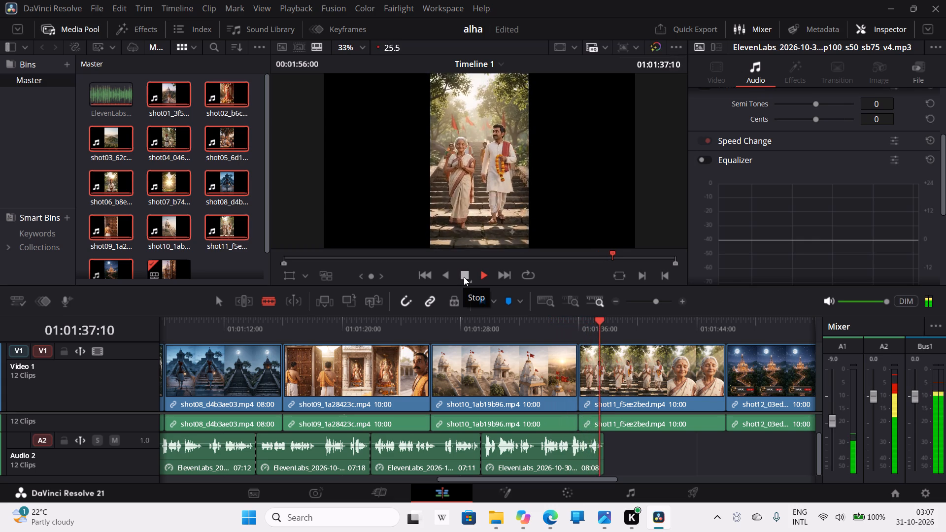
{"action": "left_click", "coordinate": [464, 277]}
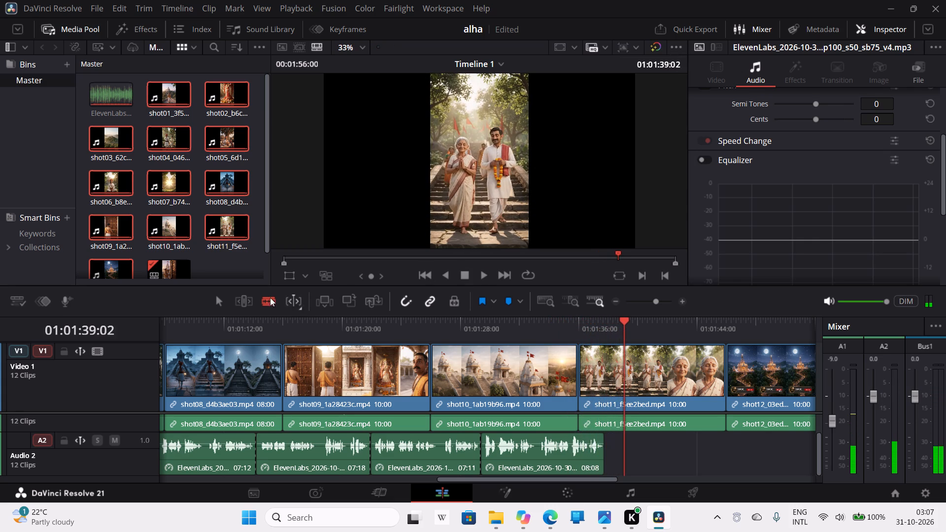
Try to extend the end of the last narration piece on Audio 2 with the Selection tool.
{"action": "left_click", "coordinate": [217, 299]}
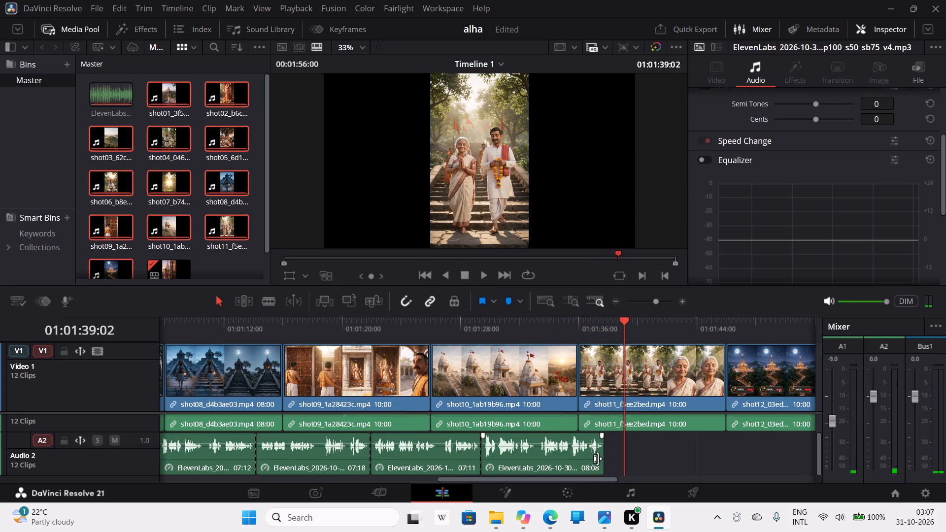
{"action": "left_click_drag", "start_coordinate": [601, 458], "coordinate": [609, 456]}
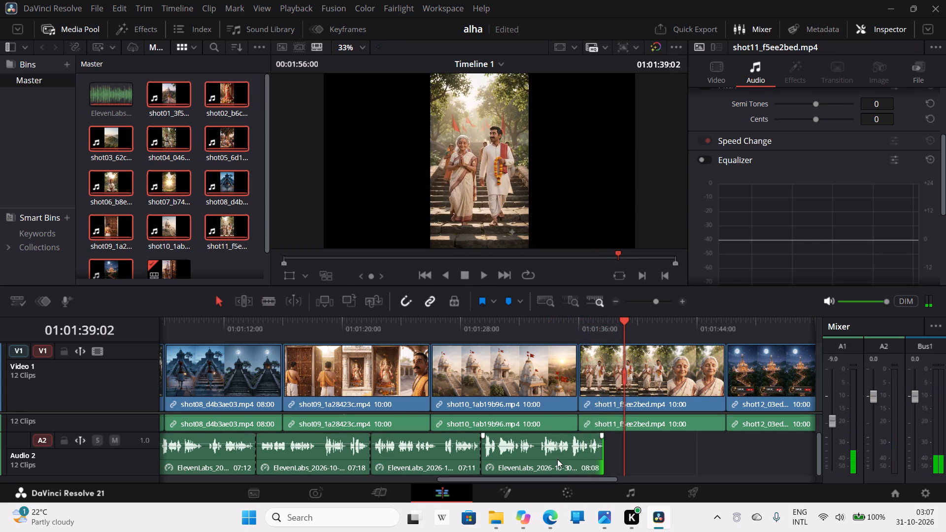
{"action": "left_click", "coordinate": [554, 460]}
Return to the earlier shots on the timeline and select the shot04 clip on Video 1.
{"action": "left_click_drag", "start_coordinate": [491, 477], "coordinate": [261, 479]}
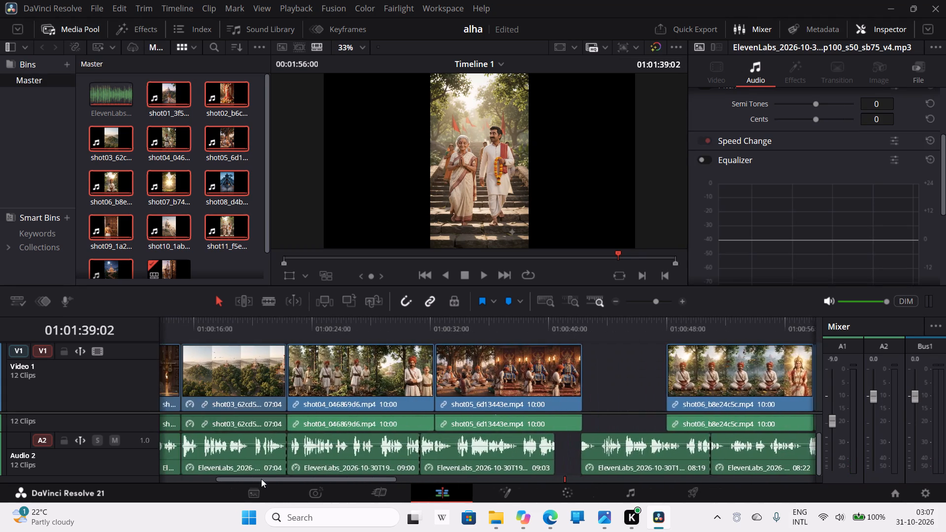
{"action": "left_click_drag", "start_coordinate": [261, 479], "coordinate": [254, 478]}
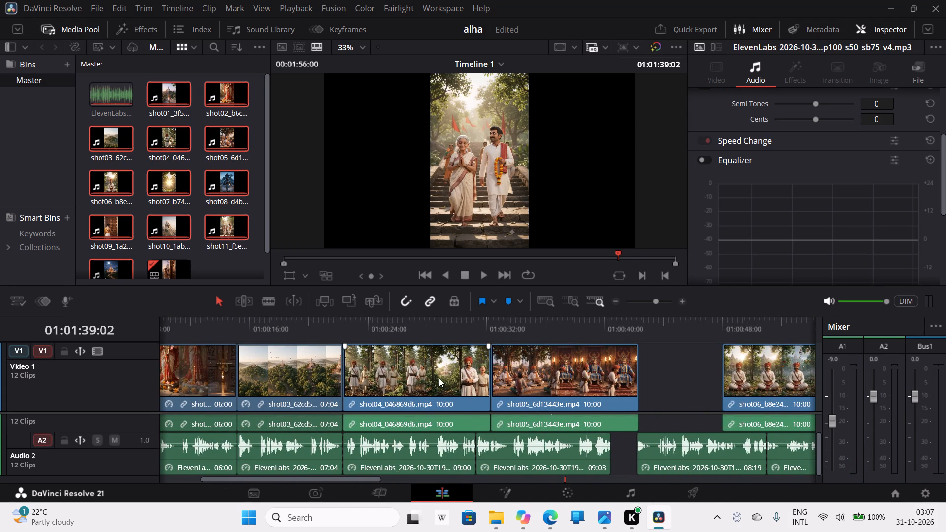
{"action": "left_click", "coordinate": [439, 378]}
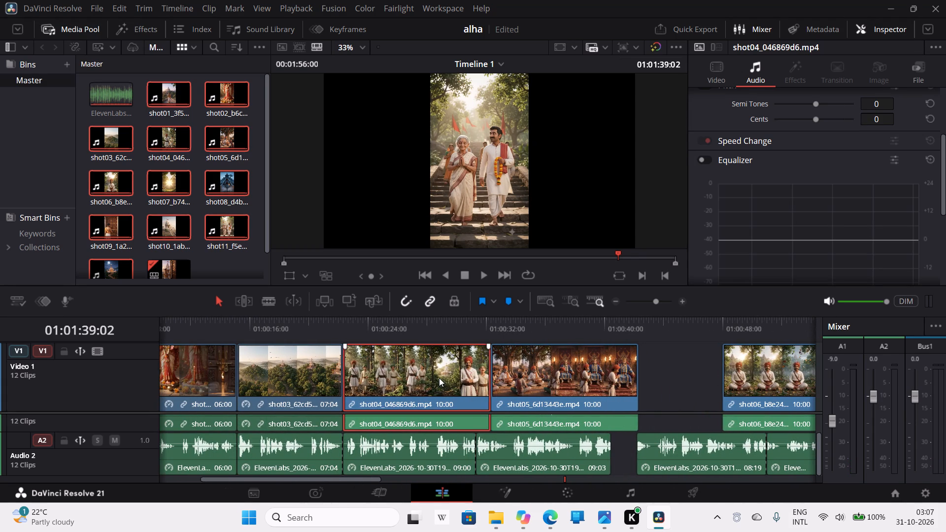
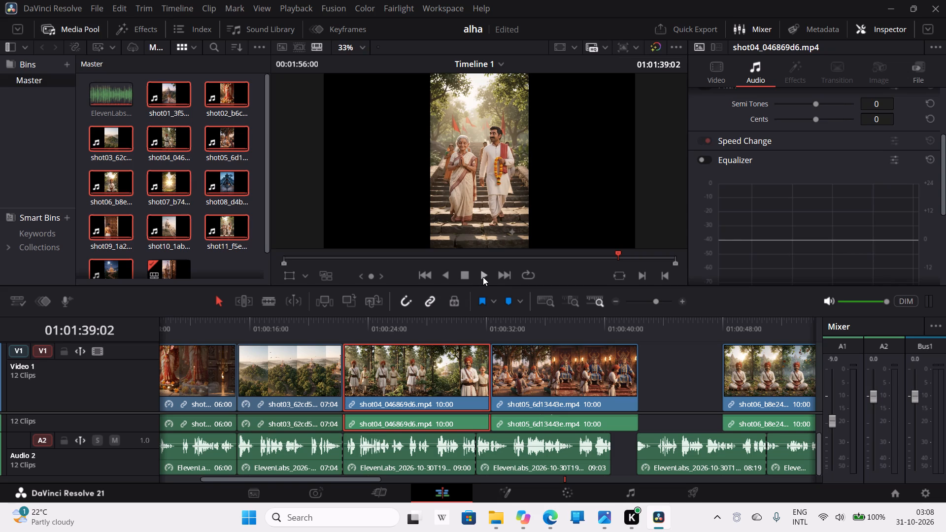
Set the shot04 clip's speed to 111, giving it a 09:00 duration that matches its narration piece.
{"action": "left_click", "coordinate": [709, 77]}
{"action": "scroll", "coordinate": [793, 224], "scroll_direction": "down", "scroll_amount": 2}
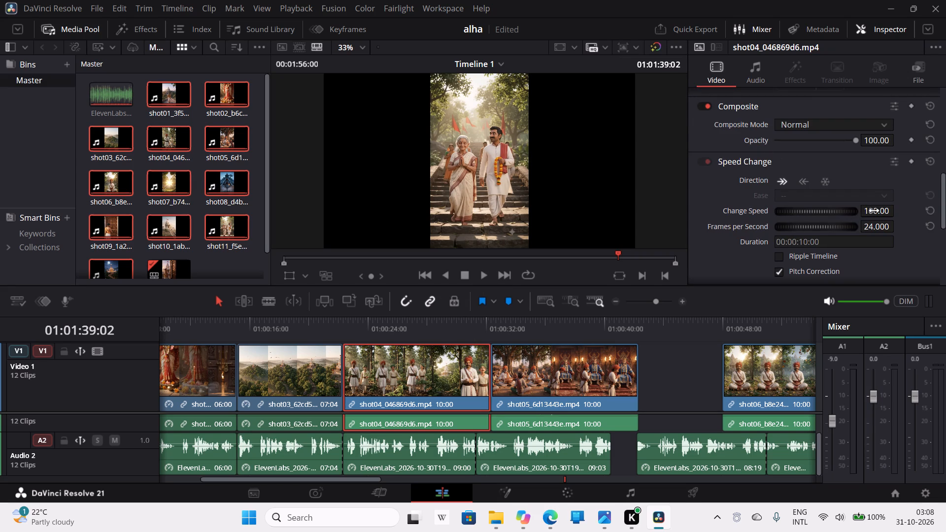
{"action": "left_click_drag", "start_coordinate": [875, 211], "coordinate": [881, 209]}
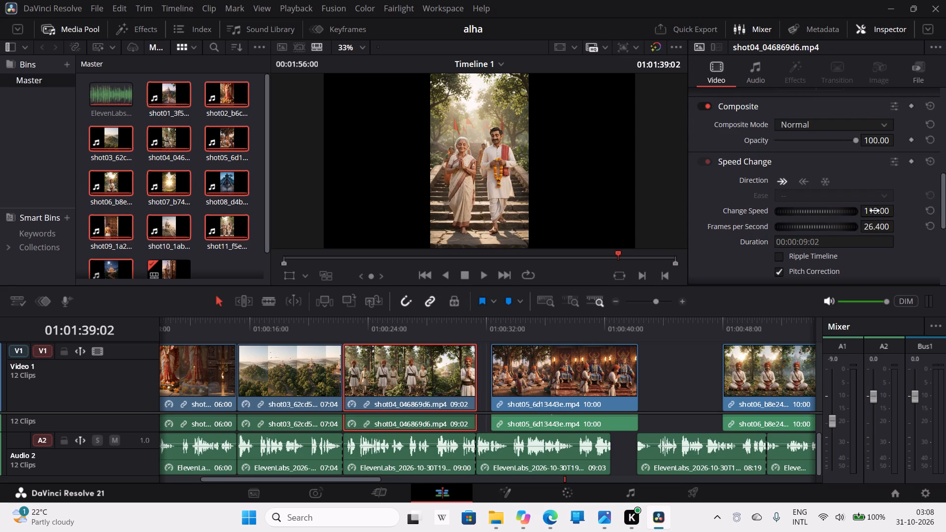
{"action": "double_click", "coordinate": [875, 211]}
{"action": "left_click", "coordinate": [875, 211]}
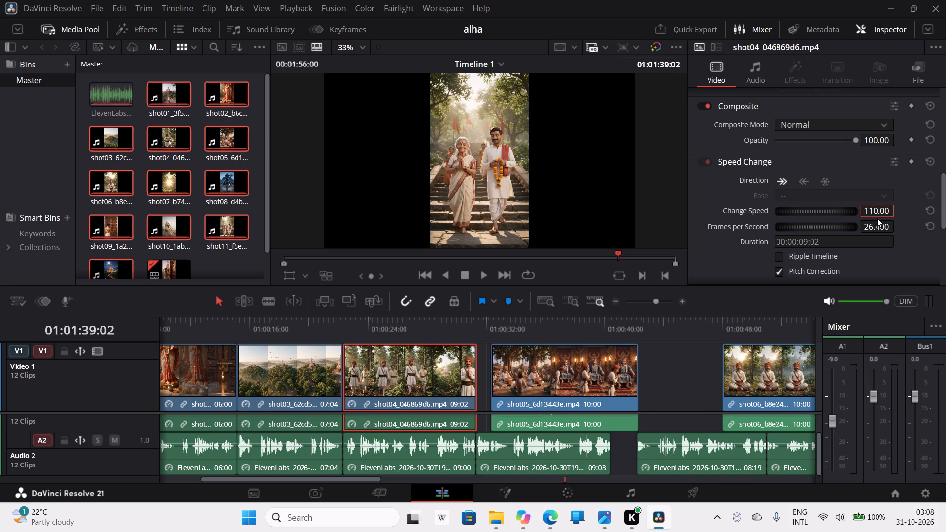
{"action": "left_click", "coordinate": [878, 214]}
{"action": "key", "text": "BackSpace"}
{"action": "key", "text": "1"}
{"action": "key", "text": "Return"}
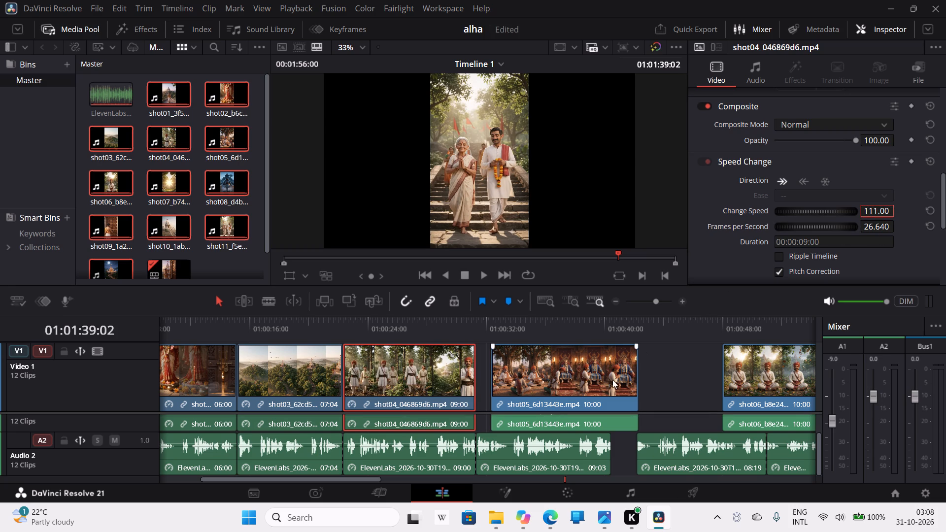
Move the shot05 clip on Video 1 back so it starts directly after shot04.
{"action": "left_click_drag", "start_coordinate": [603, 394], "coordinate": [587, 396]}
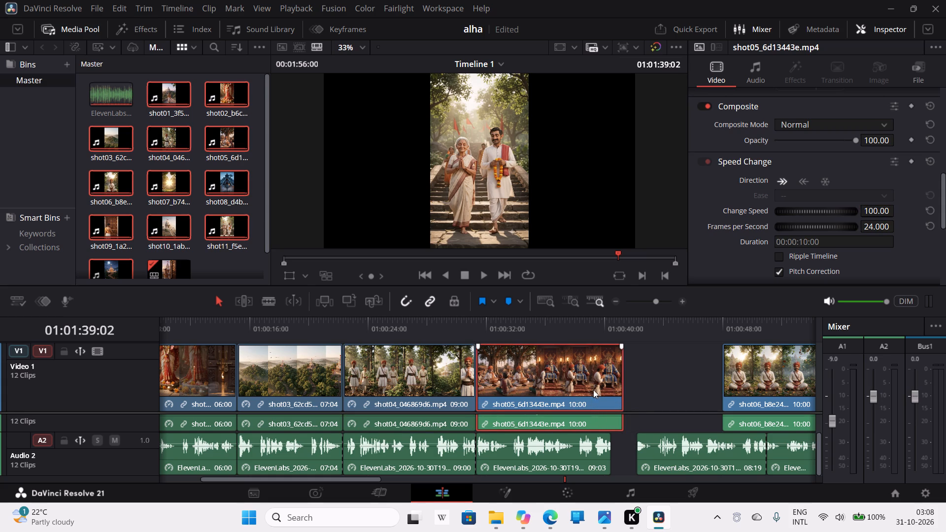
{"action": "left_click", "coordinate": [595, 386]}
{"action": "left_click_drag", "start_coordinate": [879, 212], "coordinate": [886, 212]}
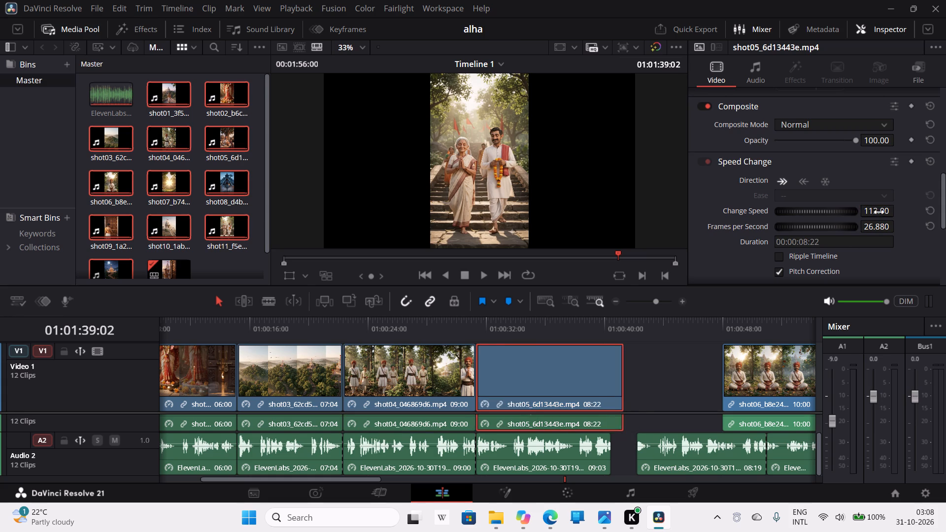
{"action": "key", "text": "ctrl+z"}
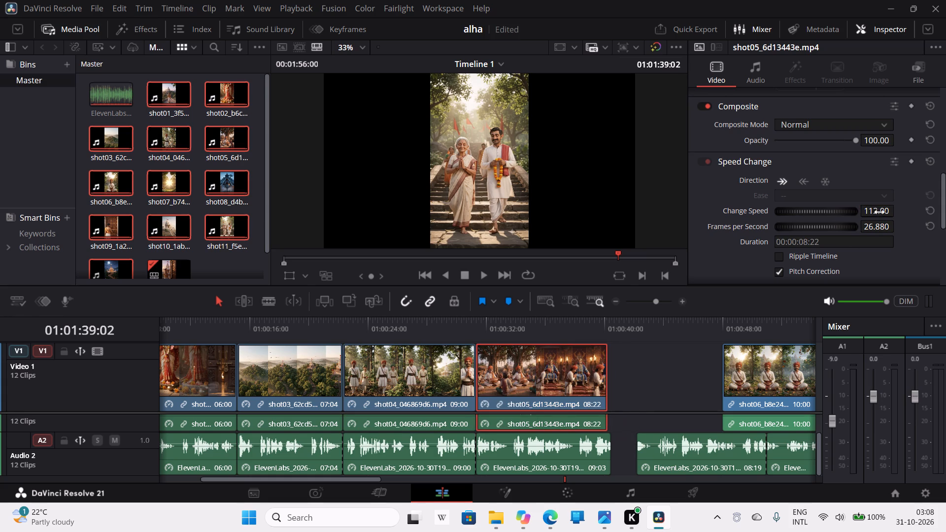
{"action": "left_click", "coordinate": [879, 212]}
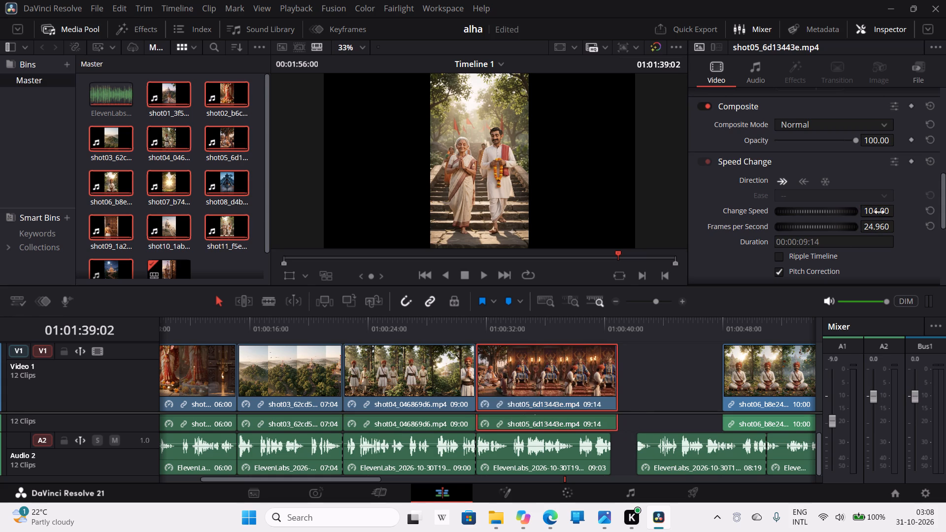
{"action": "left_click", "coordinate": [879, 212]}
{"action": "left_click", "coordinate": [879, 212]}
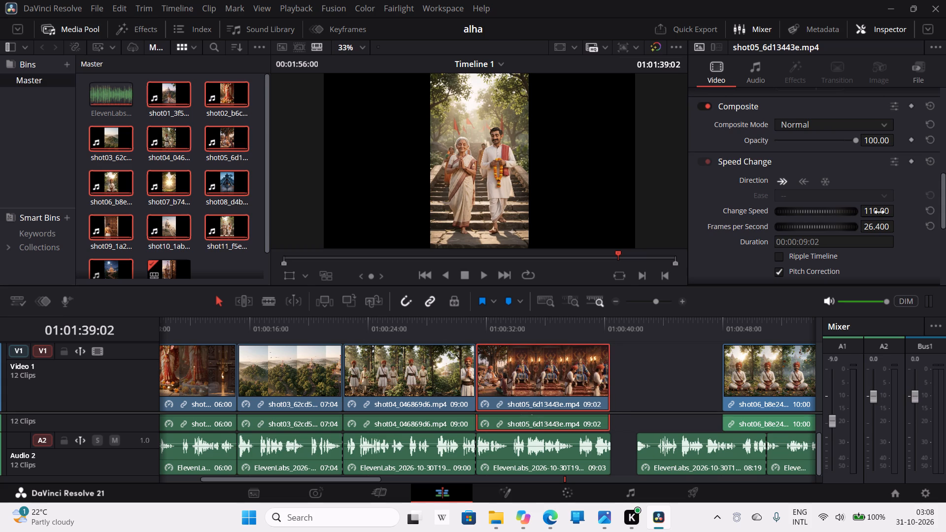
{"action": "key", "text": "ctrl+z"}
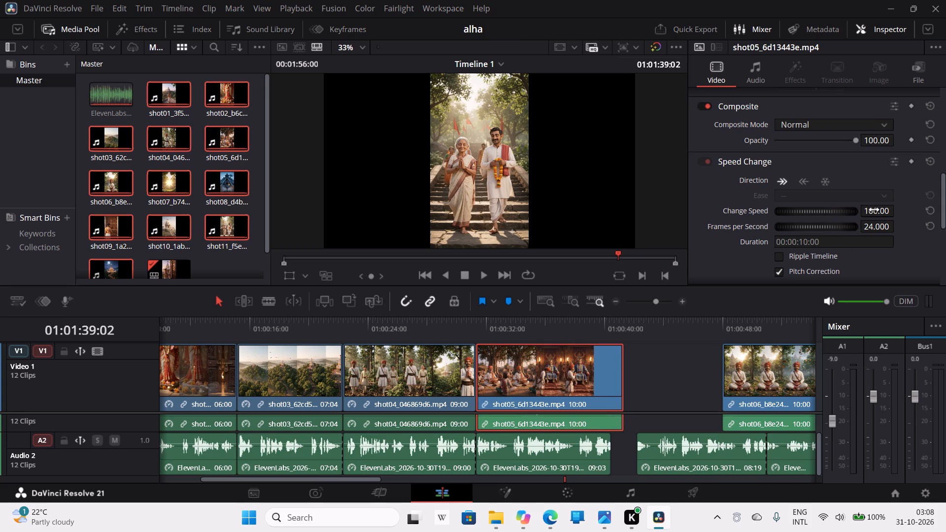
Set the shot05 clip's speed to 109 and trim its end to a 09:03 duration, matching its narration piece.
{"action": "left_click_drag", "start_coordinate": [874, 210], "coordinate": [879, 210]}
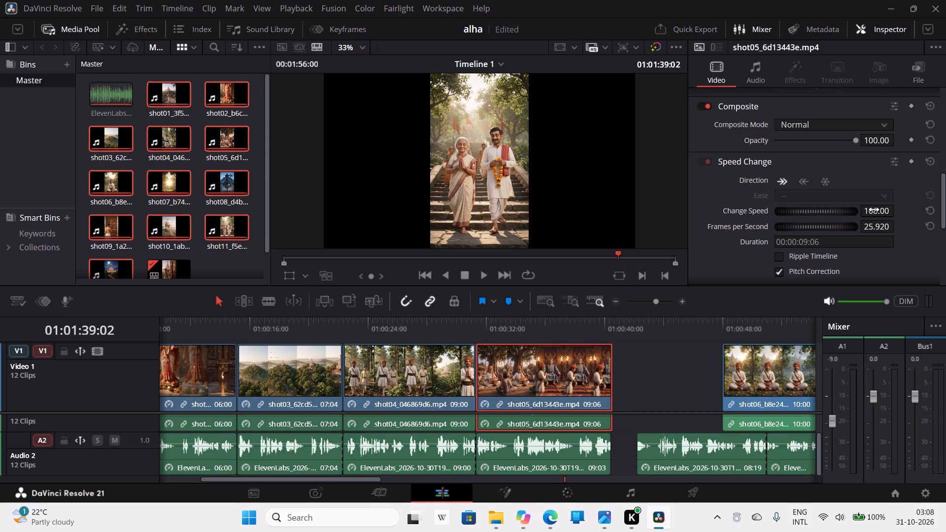
{"action": "left_click", "coordinate": [874, 210]}
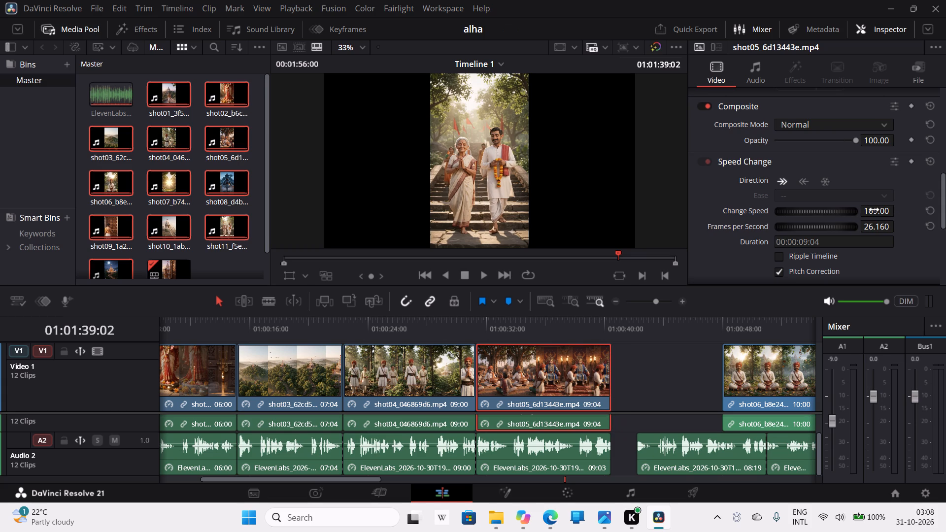
{"action": "left_click", "coordinate": [609, 383]}
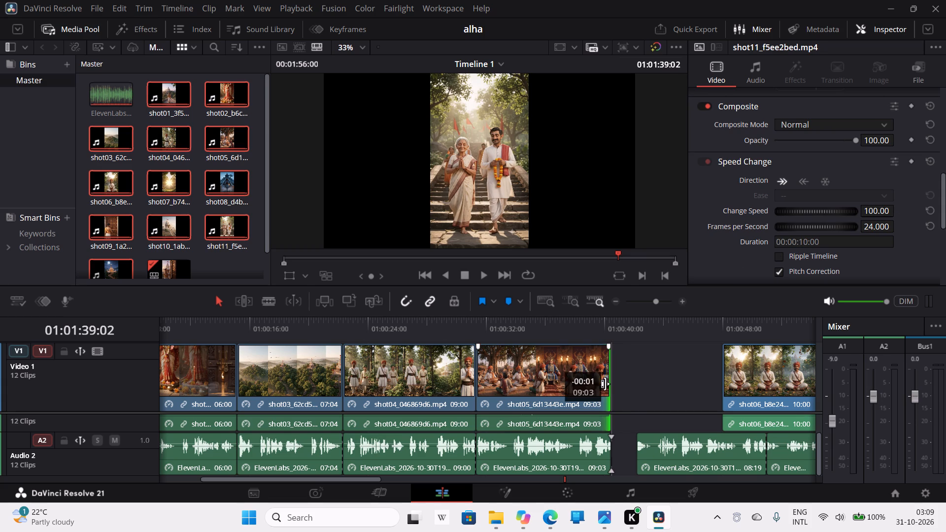
Close the gaps before shot06 by moving its clip directly after shot05 and its 08:19 narration piece directly after the previous one.
{"action": "left_click_drag", "start_coordinate": [785, 380], "coordinate": [686, 388]}
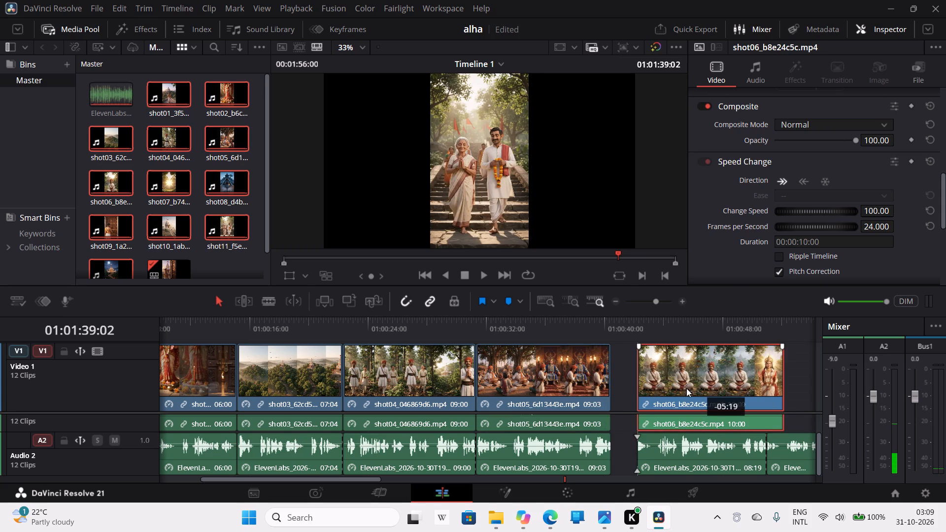
{"action": "left_click_drag", "start_coordinate": [686, 388], "coordinate": [671, 390]}
{"action": "left_click_drag", "start_coordinate": [694, 458], "coordinate": [674, 460]}
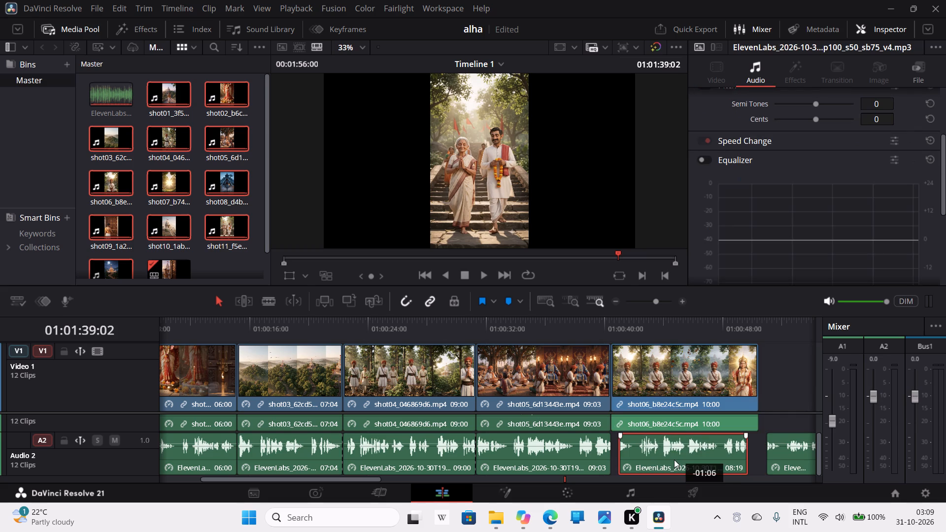
{"action": "left_click_drag", "start_coordinate": [674, 460], "coordinate": [667, 460]}
Set the shot06 clip's speed to 113 and trim its end to an 08:19 duration, matching its narration piece.
{"action": "left_click", "coordinate": [703, 382]}
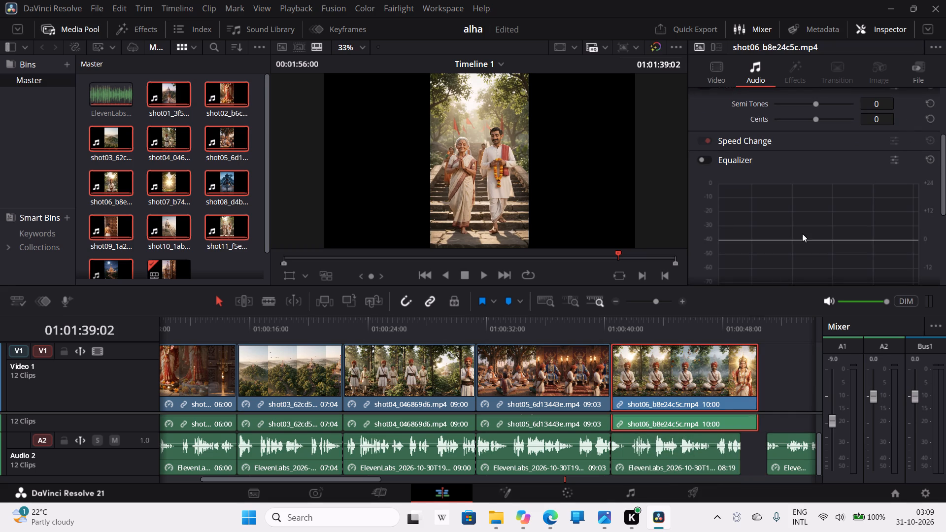
{"action": "left_click", "coordinate": [807, 140]}
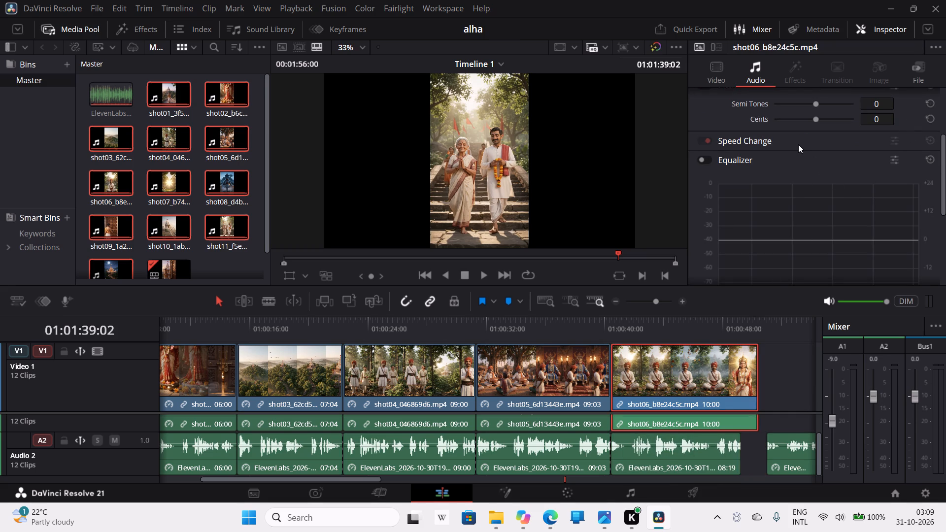
{"action": "left_click", "coordinate": [798, 144]}
{"action": "left_click", "coordinate": [703, 78]}
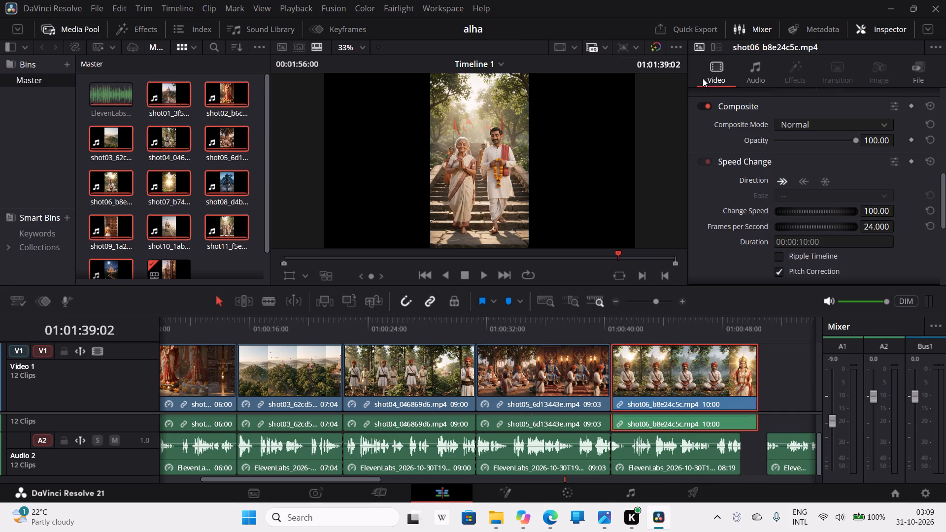
{"action": "left_click_drag", "start_coordinate": [873, 210], "coordinate": [876, 210]}
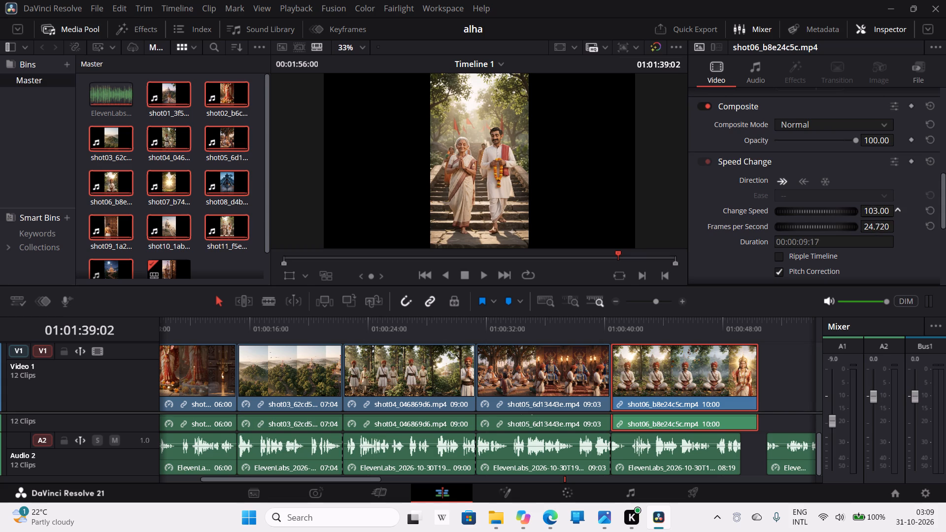
{"action": "left_click_drag", "start_coordinate": [876, 210], "coordinate": [879, 210]}
{"action": "left_click", "coordinate": [873, 210]}
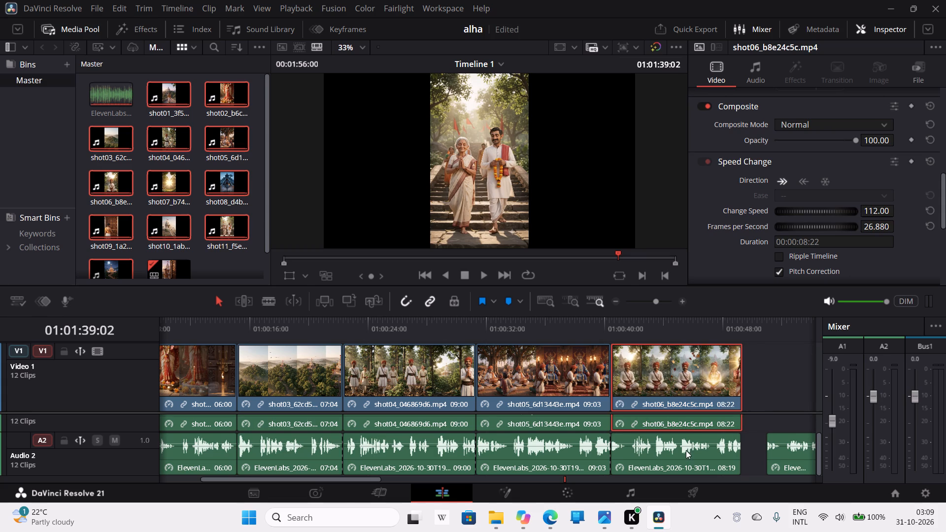
{"action": "left_click_drag", "start_coordinate": [344, 477], "coordinate": [467, 475]}
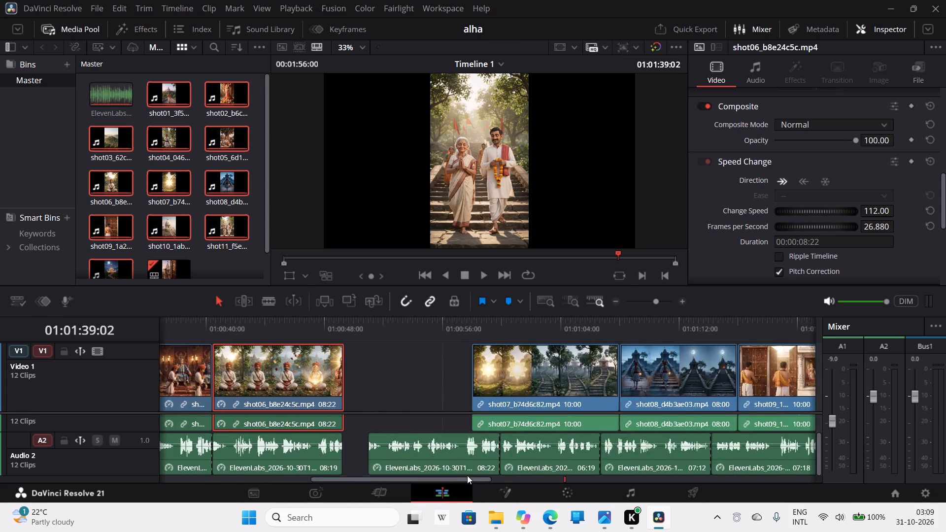
{"action": "left_click_drag", "start_coordinate": [467, 475], "coordinate": [446, 478]}
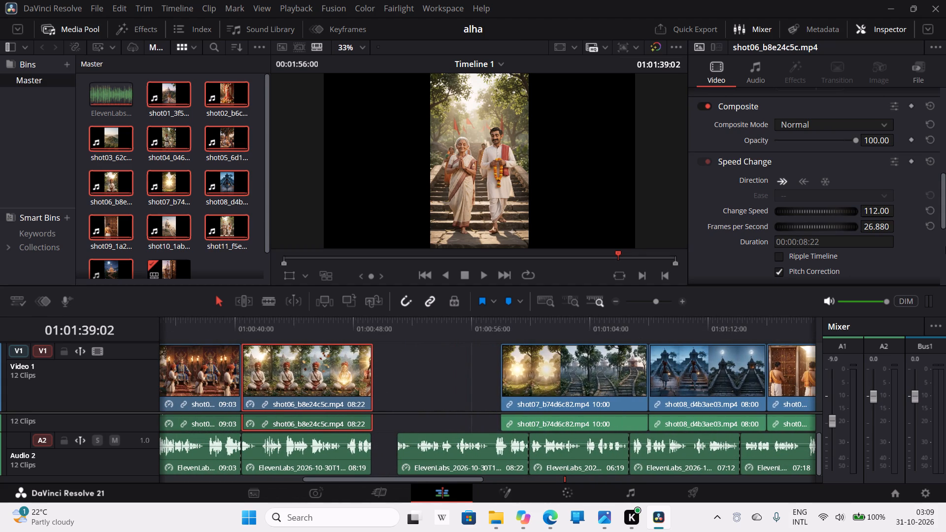
{"action": "left_click", "coordinate": [876, 213]}
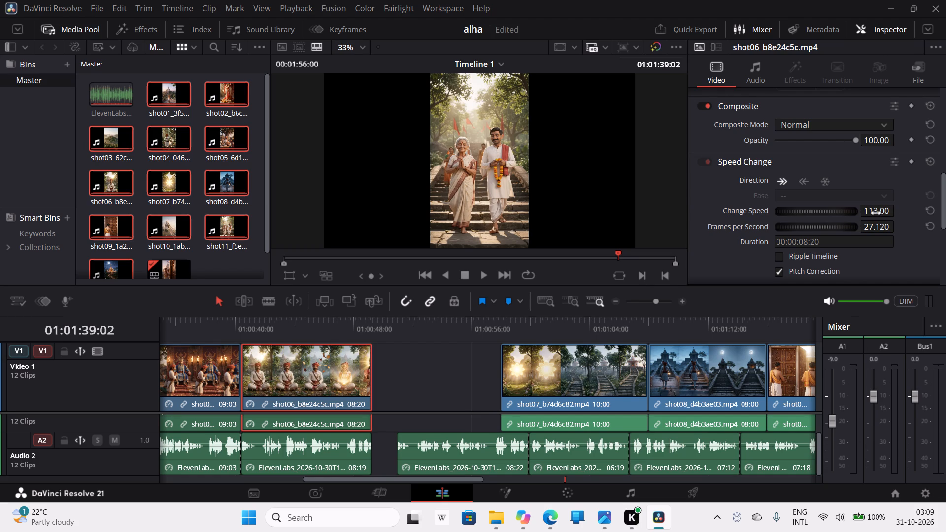
{"action": "left_click", "coordinate": [368, 393]}
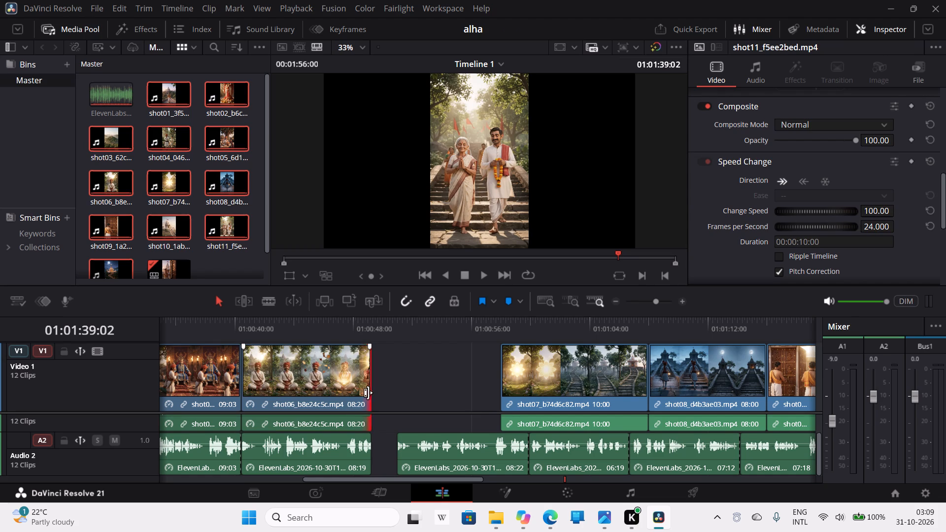
Close the gaps before shot07 by moving its clip directly after shot06 and its 08:22 narration piece directly after the 08:19 one.
{"action": "left_click_drag", "start_coordinate": [605, 379], "coordinate": [480, 379]}
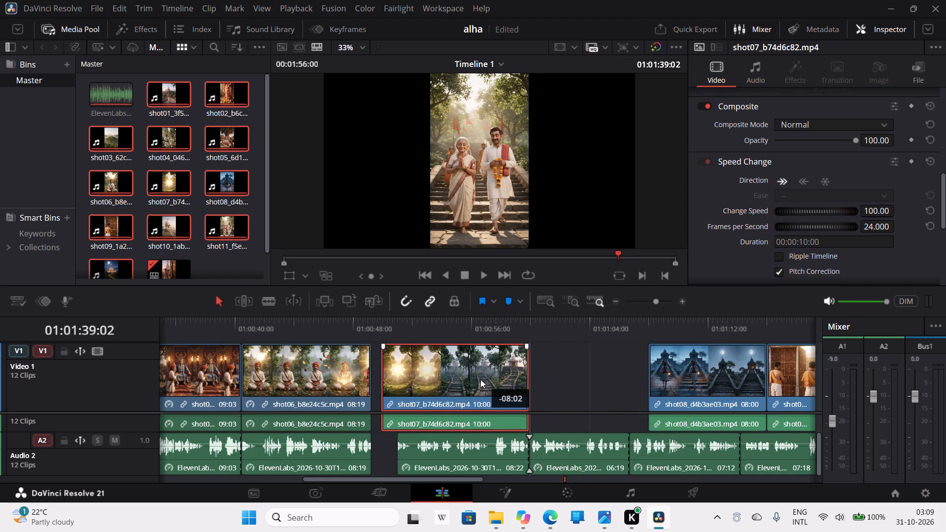
{"action": "left_click_drag", "start_coordinate": [480, 379], "coordinate": [477, 379]}
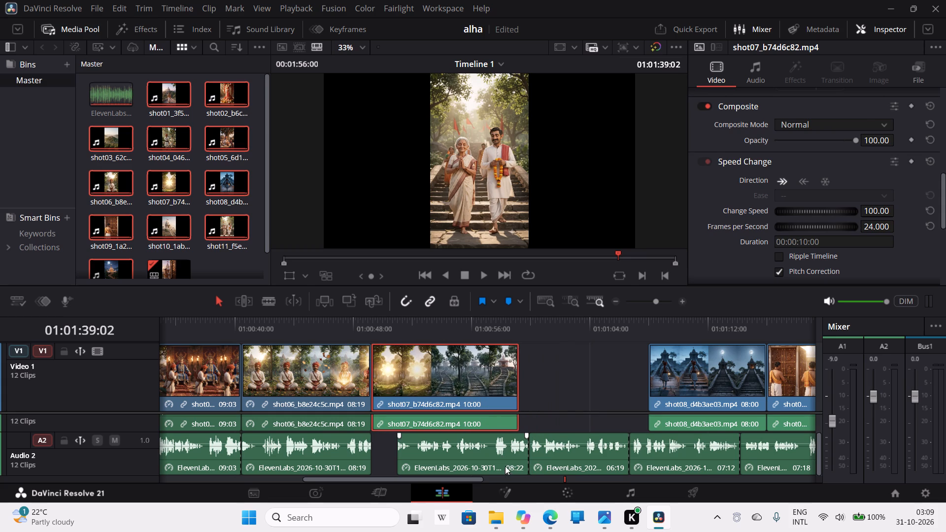
{"action": "left_click_drag", "start_coordinate": [504, 465], "coordinate": [481, 459]}
Move the shot08 clip on Video 1 back so it starts directly after shot07.
{"action": "left_click", "coordinate": [677, 347]}
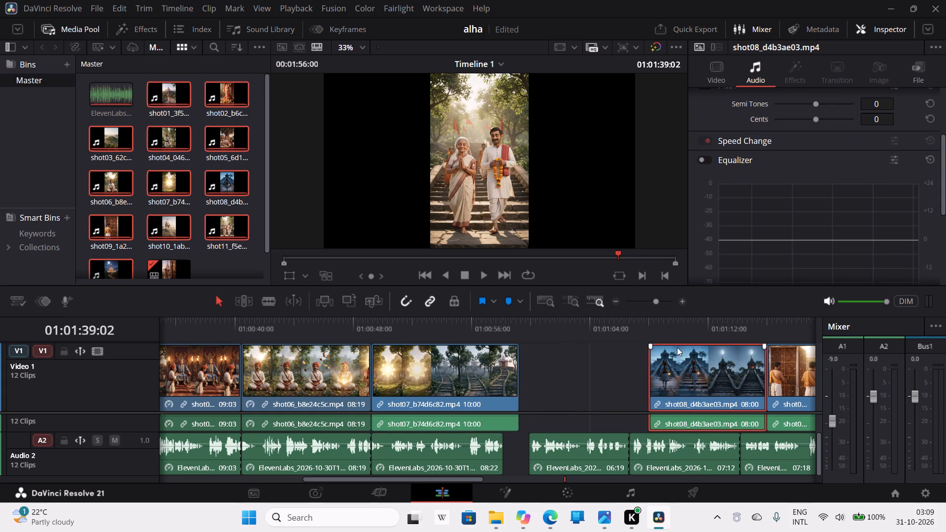
{"action": "left_click_drag", "start_coordinate": [722, 372], "coordinate": [603, 378]}
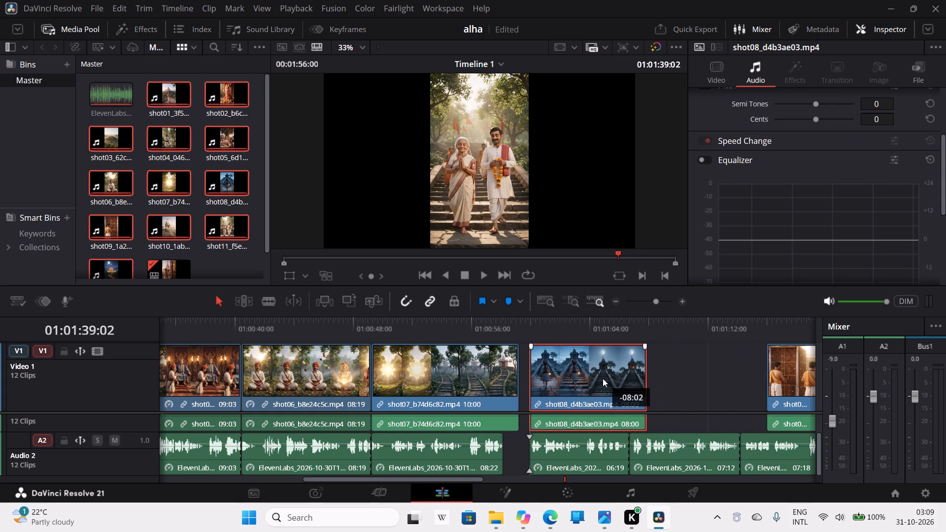
{"action": "left_click_drag", "start_coordinate": [603, 378], "coordinate": [595, 374]}
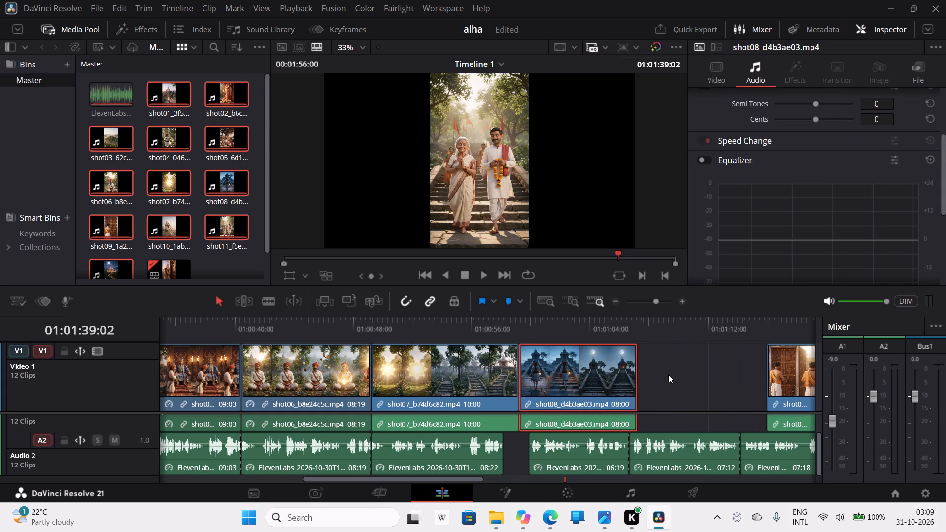
{"action": "left_click", "coordinate": [671, 374]}
Set the shot07 clip's speed to 112, giving an 08:22 duration that matches its narration piece.
{"action": "left_click", "coordinate": [484, 376]}
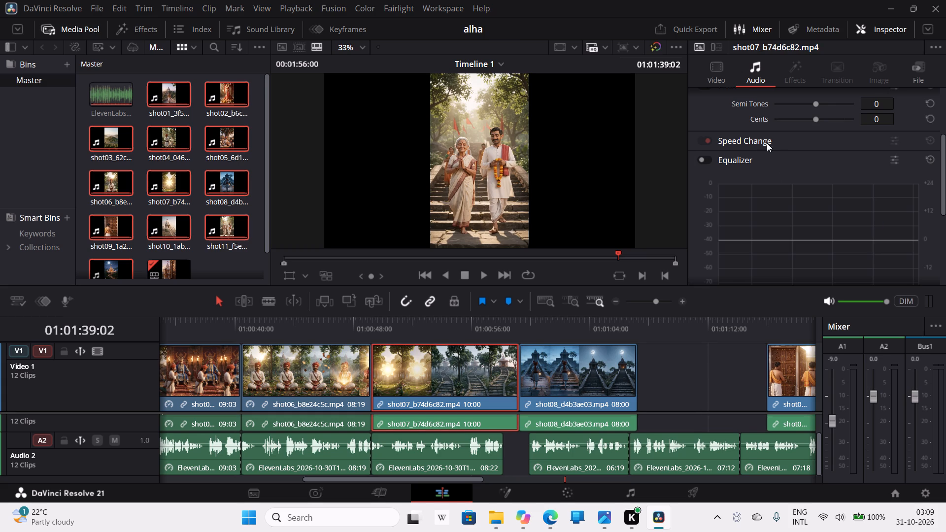
{"action": "left_click", "coordinate": [774, 139]}
{"action": "left_click", "coordinate": [710, 74]}
{"action": "left_click", "coordinate": [747, 76]}
{"action": "left_click", "coordinate": [765, 147]}
{"action": "left_click", "coordinate": [801, 139]}
{"action": "left_click", "coordinate": [723, 75]}
{"action": "left_click_drag", "start_coordinate": [873, 211], "coordinate": [875, 212]}
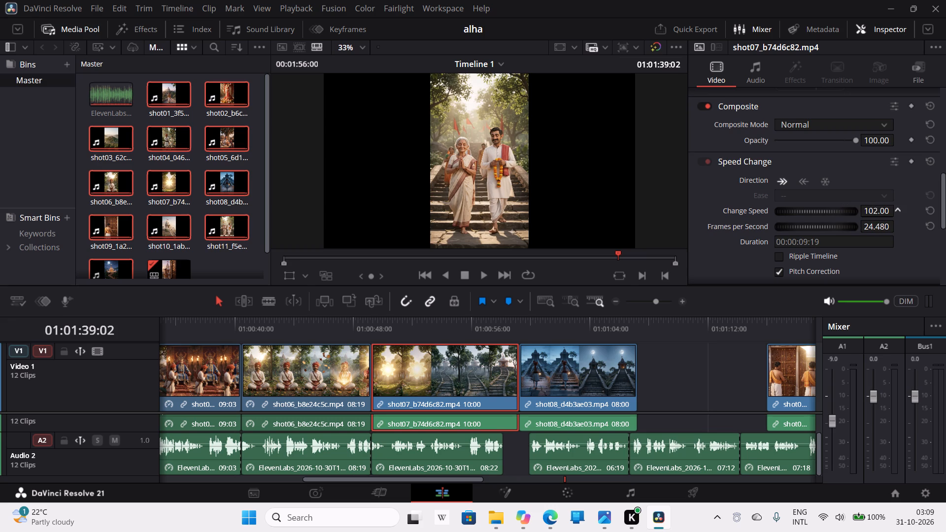
{"action": "left_click_drag", "start_coordinate": [875, 212], "coordinate": [885, 212]}
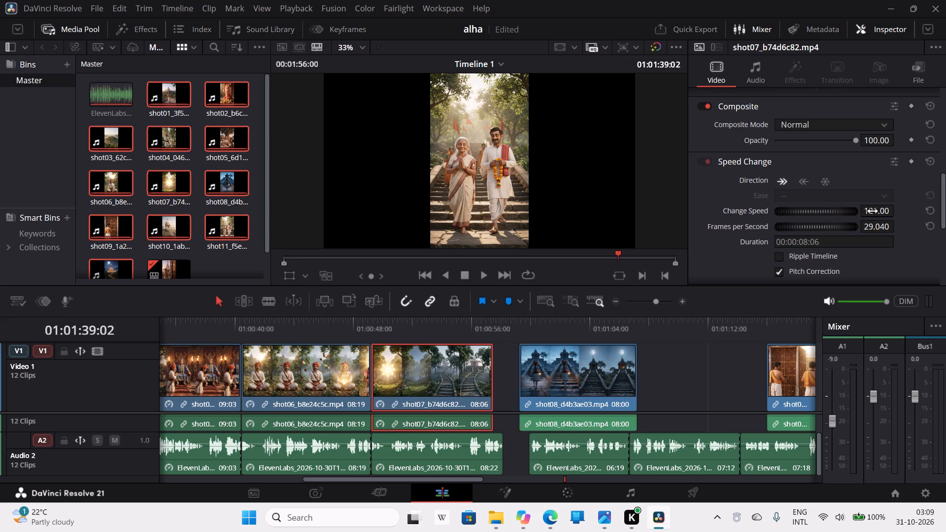
{"action": "key", "text": "ctrl+z"}
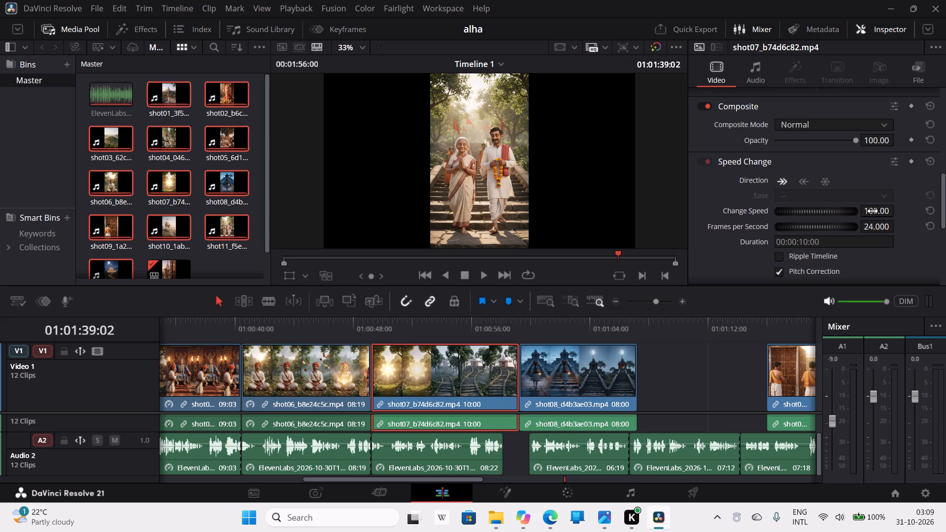
{"action": "left_click", "coordinate": [874, 213]}
{"action": "left_click", "coordinate": [874, 213]}
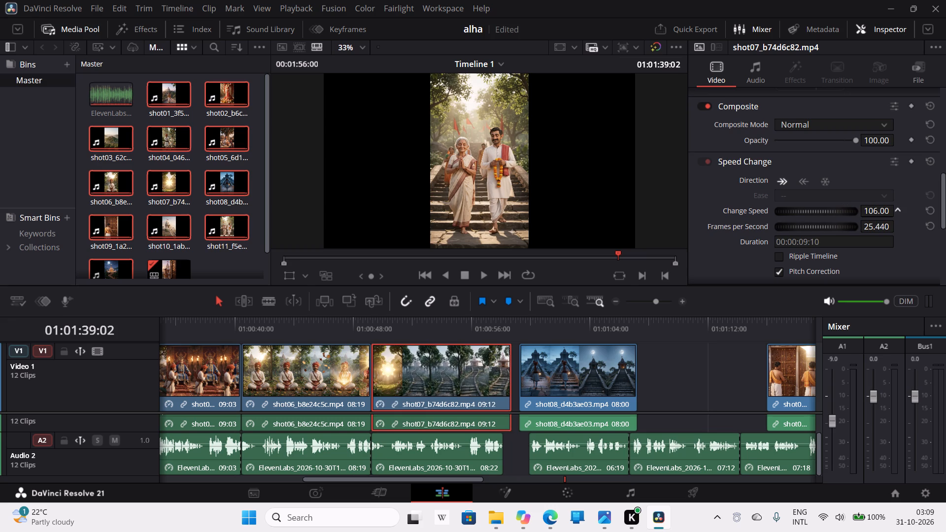
{"action": "left_click", "coordinate": [874, 213]}
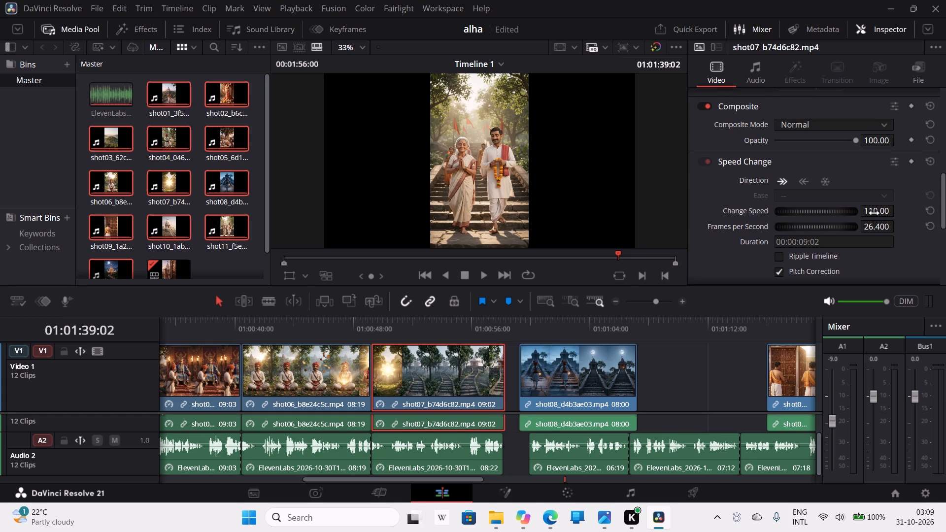
{"action": "left_click", "coordinate": [874, 213]}
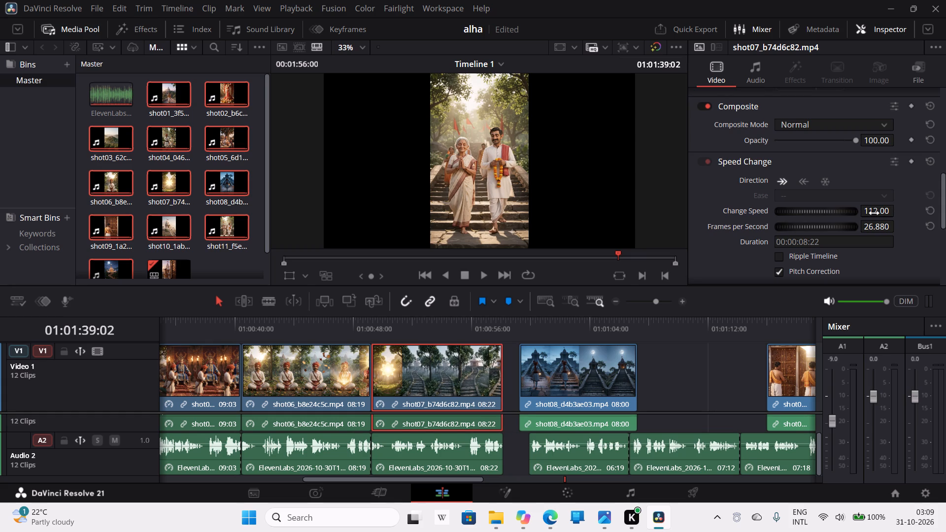
Close the gaps before shot08 by moving its clip directly after shot07 and its 06:19 narration piece directly after the 08:22 one.
{"action": "left_click_drag", "start_coordinate": [606, 369], "coordinate": [590, 371]}
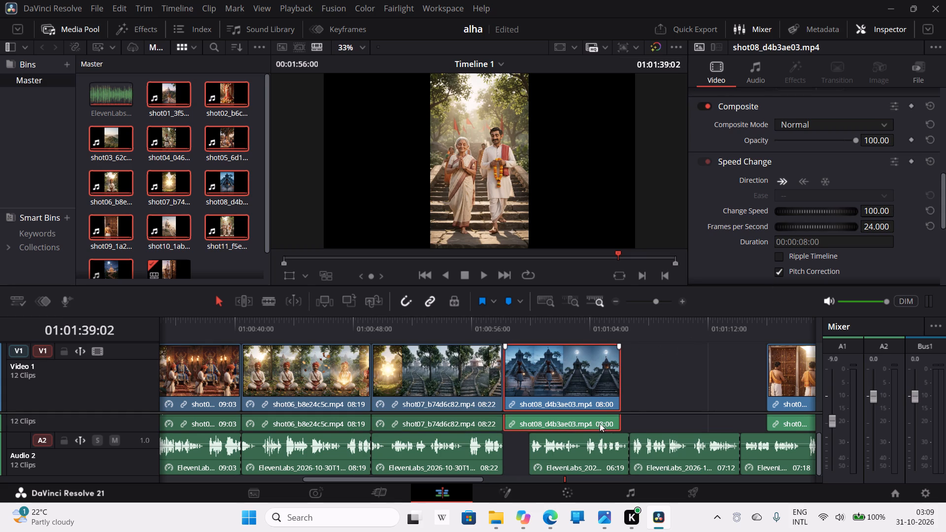
{"action": "left_click_drag", "start_coordinate": [596, 460], "coordinate": [572, 460]}
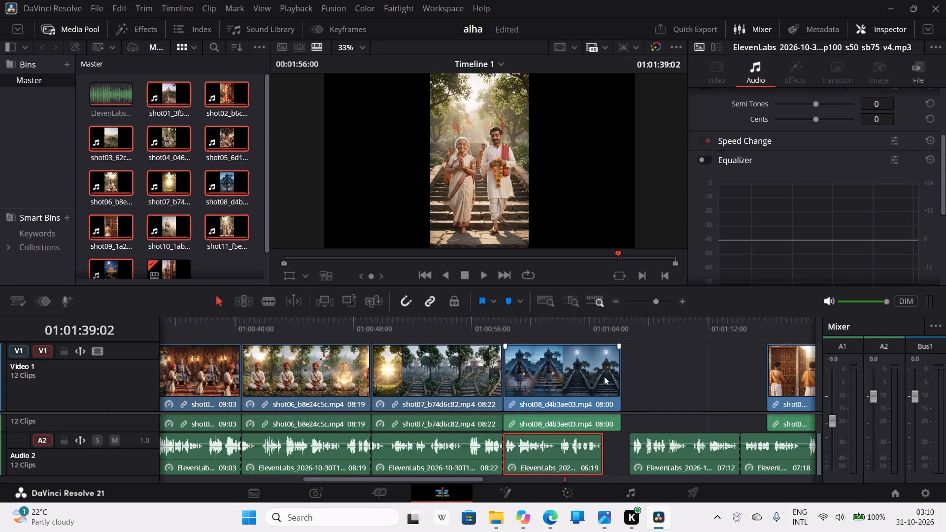
Set the shot08 clip's speed to 117 and trim its end to a 06:19 duration, matching its narration piece.
{"action": "left_click", "coordinate": [598, 375]}
{"action": "left_click", "coordinate": [799, 137]}
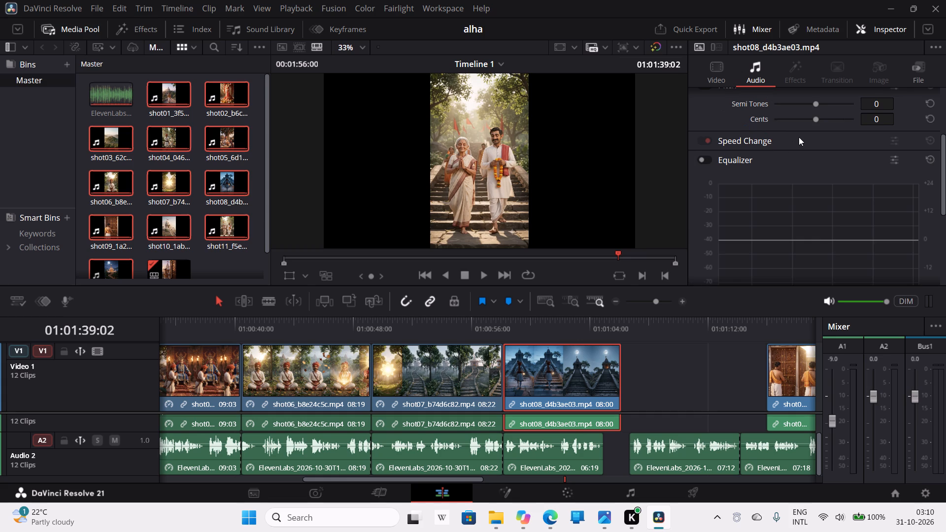
{"action": "left_click", "coordinate": [719, 76]}
{"action": "left_click_drag", "start_coordinate": [871, 213], "coordinate": [879, 214]}
{"action": "left_click", "coordinate": [871, 213]}
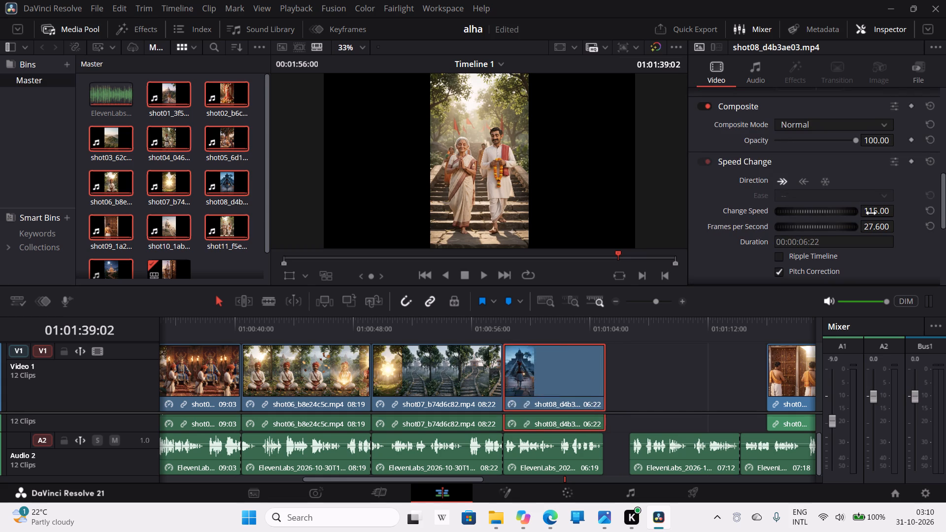
{"action": "left_click", "coordinate": [871, 213]}
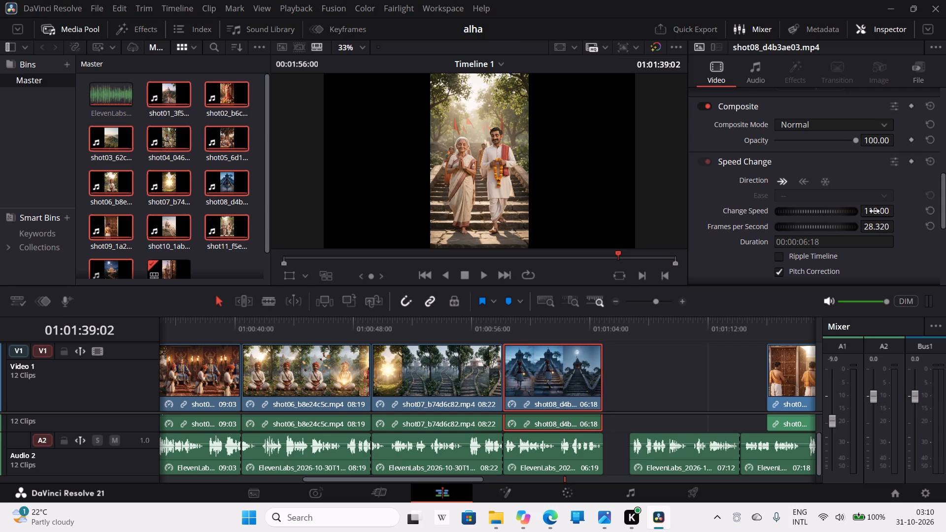
{"action": "key", "text": "ctrl+z"}
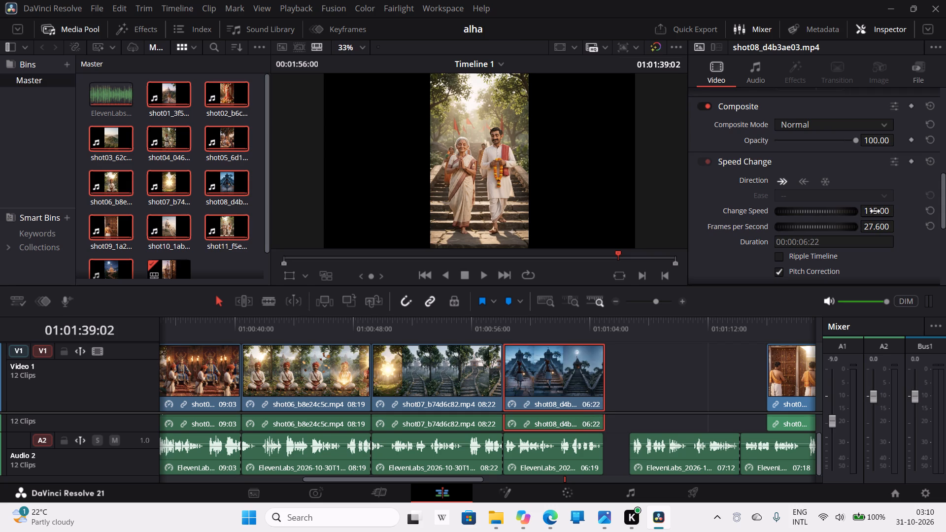
{"action": "double_click", "coordinate": [875, 211]}
{"action": "left_click", "coordinate": [877, 211]}
{"action": "key", "text": "BackSpace"}
{"action": "key", "text": "7"}
{"action": "key", "text": "Return"}
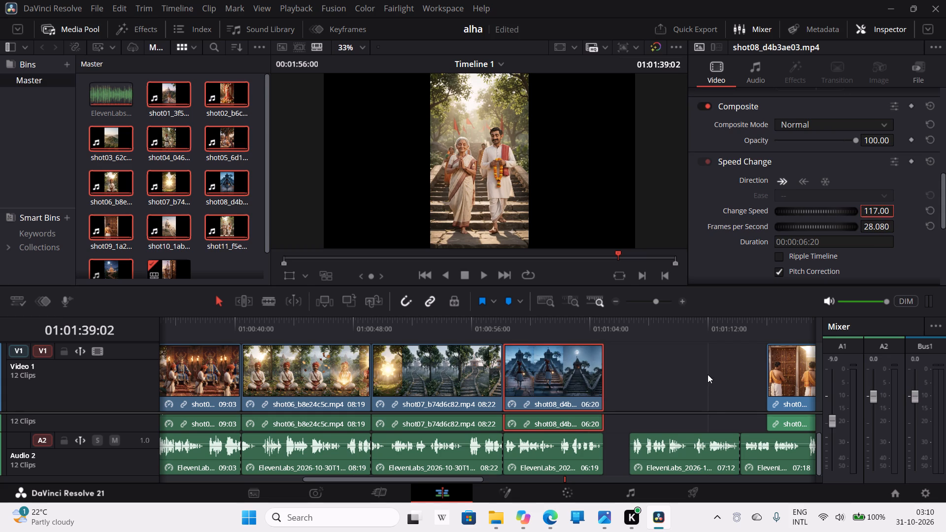
{"action": "left_click", "coordinate": [601, 391]}
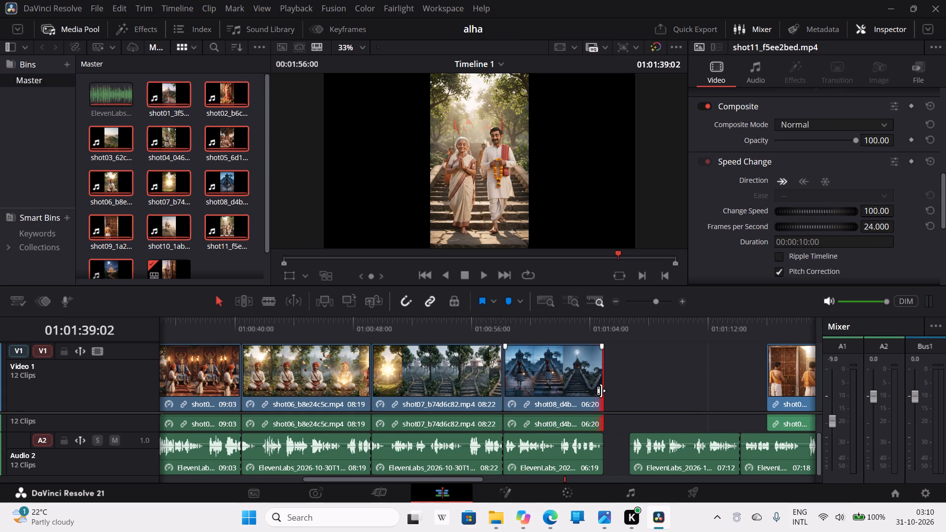
{"action": "left_click", "coordinate": [618, 380]}
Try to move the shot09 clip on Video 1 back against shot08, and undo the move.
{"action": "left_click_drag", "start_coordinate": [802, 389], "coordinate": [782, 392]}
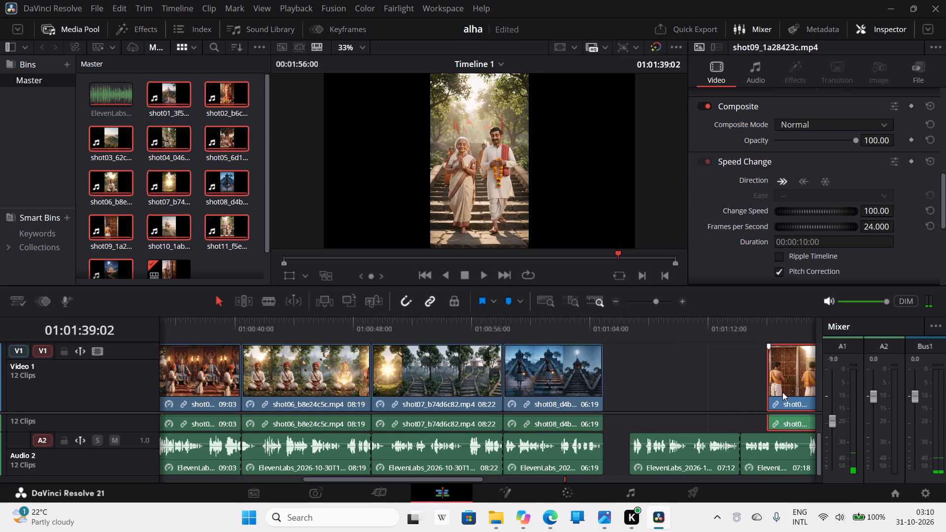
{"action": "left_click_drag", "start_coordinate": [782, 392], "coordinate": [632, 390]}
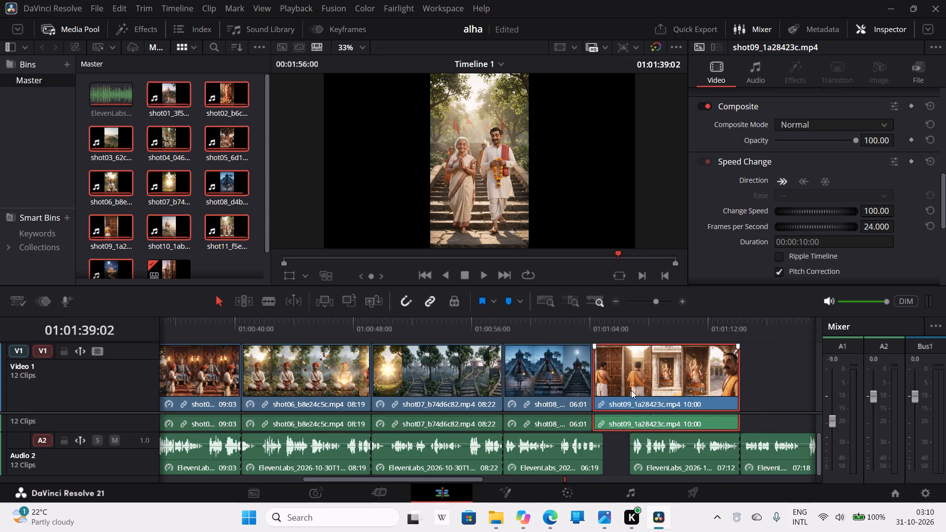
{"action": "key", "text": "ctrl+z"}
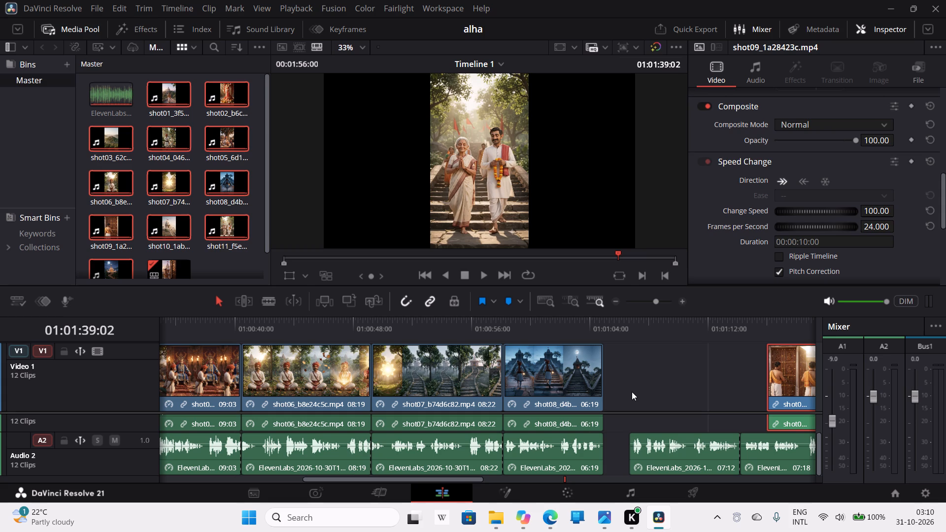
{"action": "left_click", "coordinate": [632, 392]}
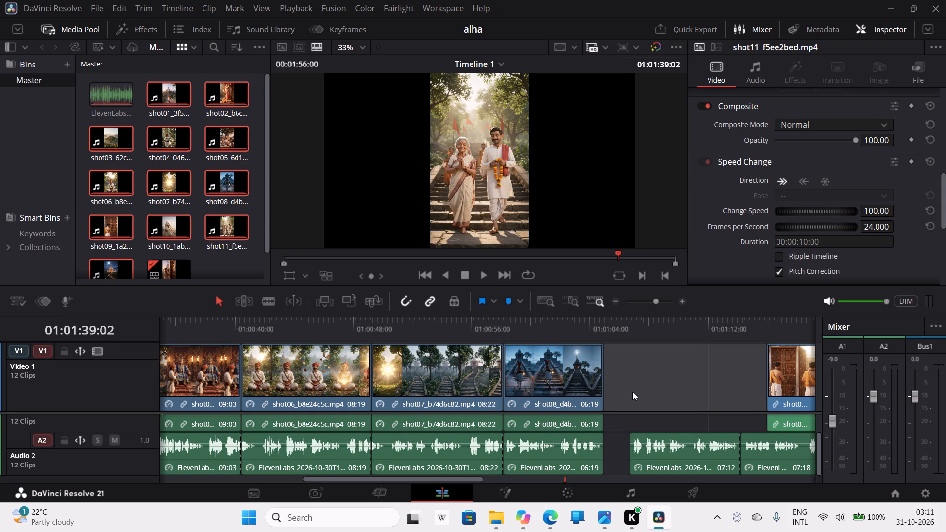
Switch off Bluetooth in the Windows quick settings.
{"action": "left_click", "coordinate": [845, 517]}
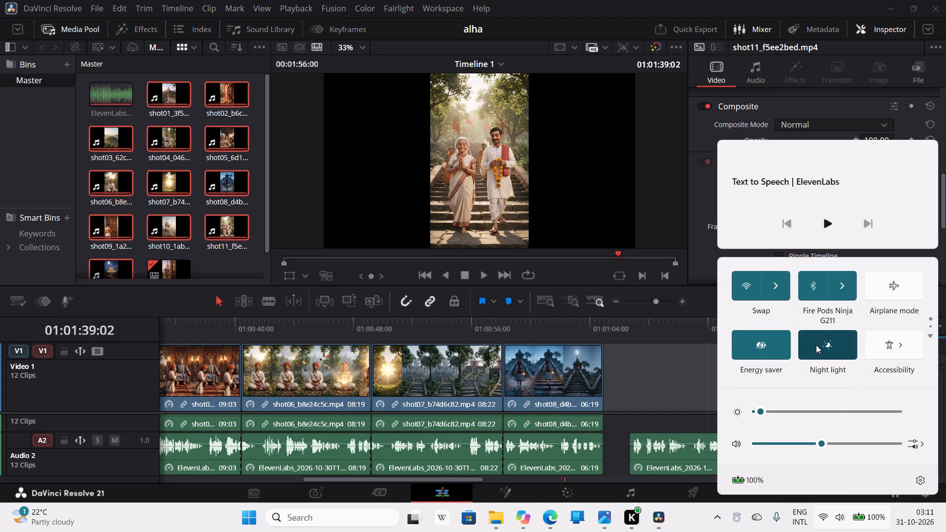
{"action": "left_click", "coordinate": [812, 290]}
{"action": "left_click", "coordinate": [836, 521]}
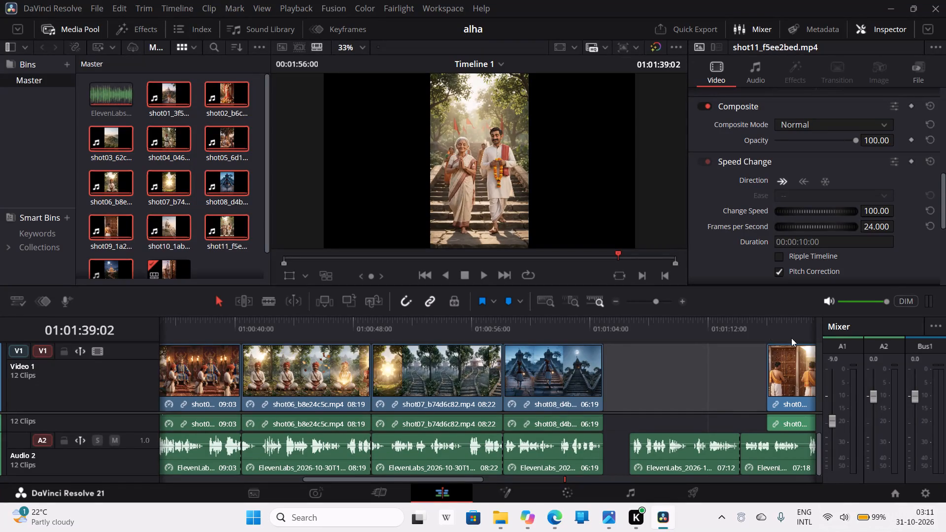
Close the gaps before shot09 by moving its clip directly after shot08 and its 07:12 narration piece directly after the 06:19 one.
{"action": "left_click_drag", "start_coordinate": [793, 383], "coordinate": [724, 388]}
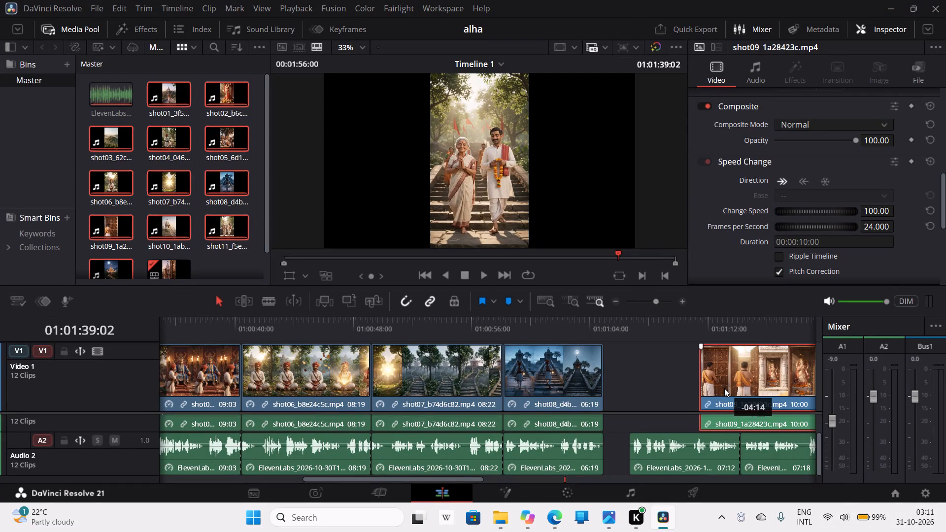
{"action": "left_click_drag", "start_coordinate": [724, 388], "coordinate": [681, 386]}
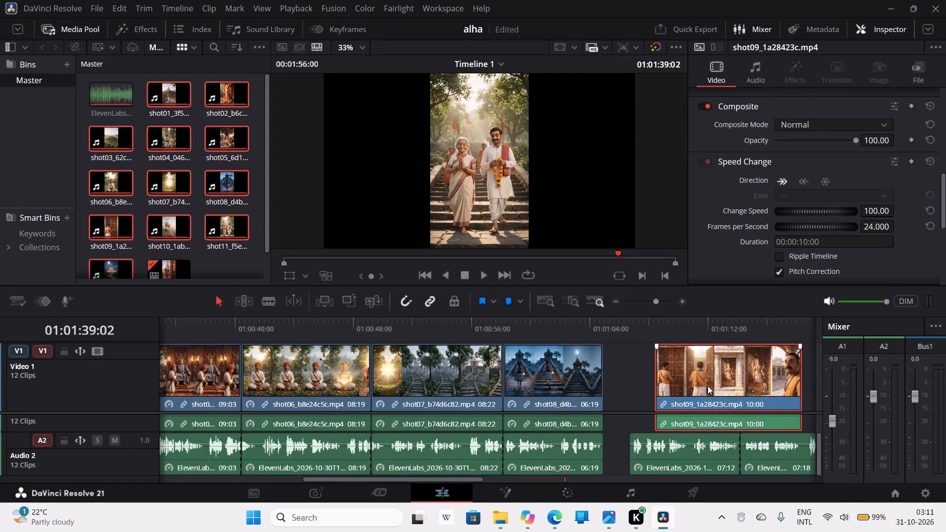
{"action": "left_click_drag", "start_coordinate": [719, 382], "coordinate": [671, 389]}
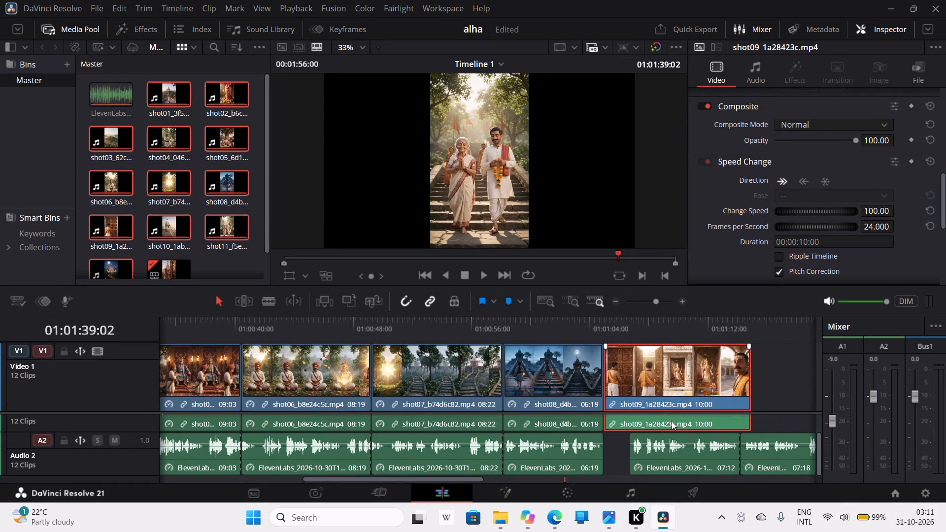
{"action": "left_click_drag", "start_coordinate": [692, 462], "coordinate": [676, 462]}
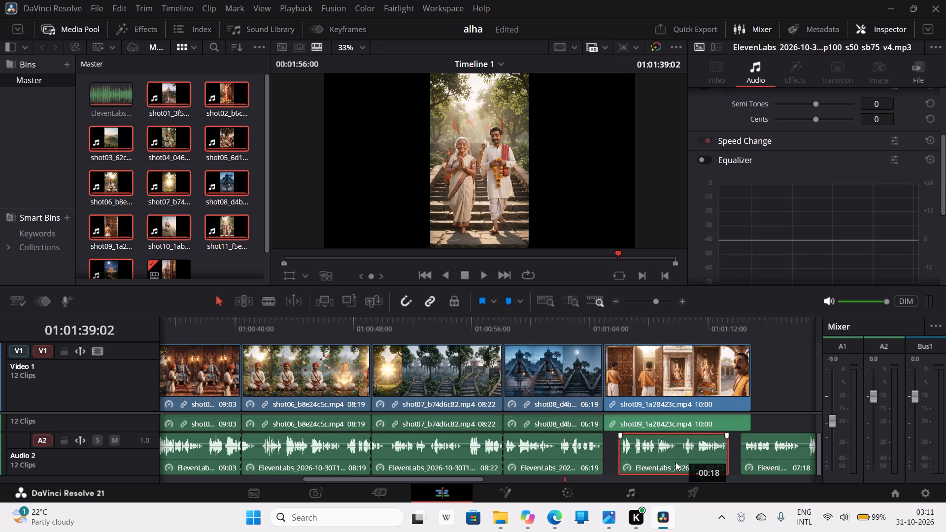
{"action": "left_click_drag", "start_coordinate": [676, 462], "coordinate": [669, 464]}
Set the shot09 clip's speed to 132.90 so that its duration matches the 07:12 narration piece.
{"action": "left_click", "coordinate": [712, 374]}
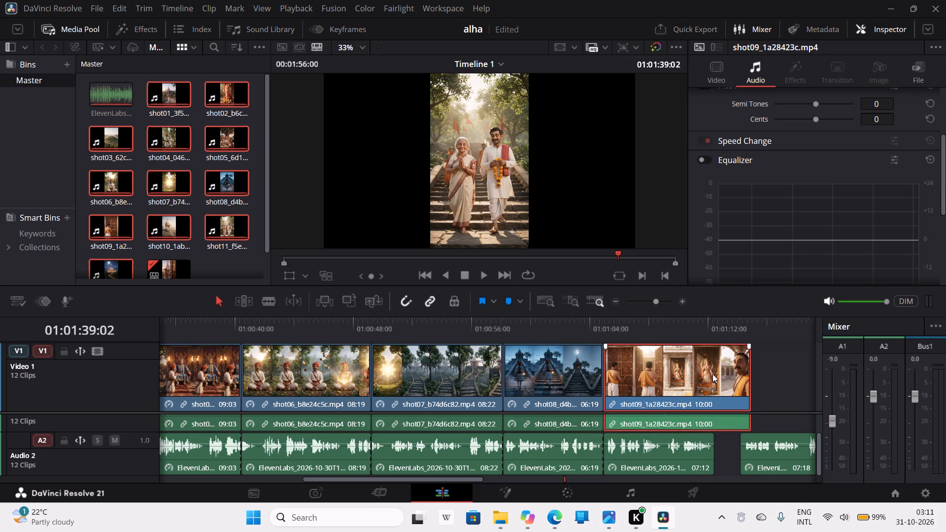
{"action": "left_click", "coordinate": [235, 263]}
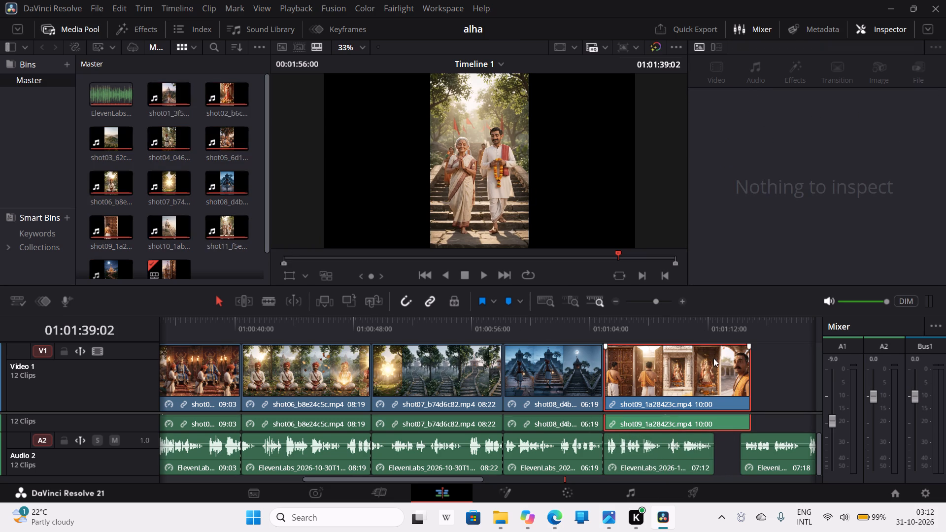
{"action": "left_click", "coordinate": [709, 383]}
{"action": "left_click", "coordinate": [719, 72]}
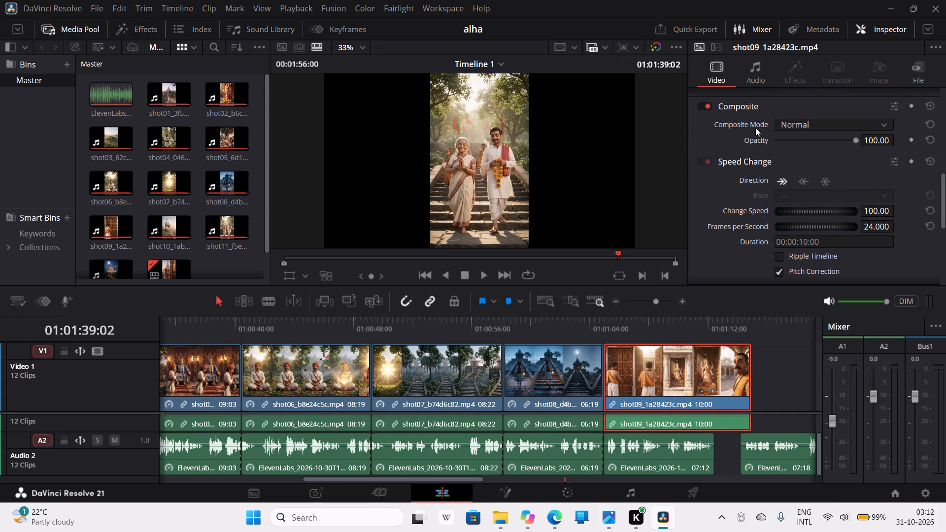
{"action": "left_click_drag", "start_coordinate": [867, 212], "coordinate": [874, 212]}
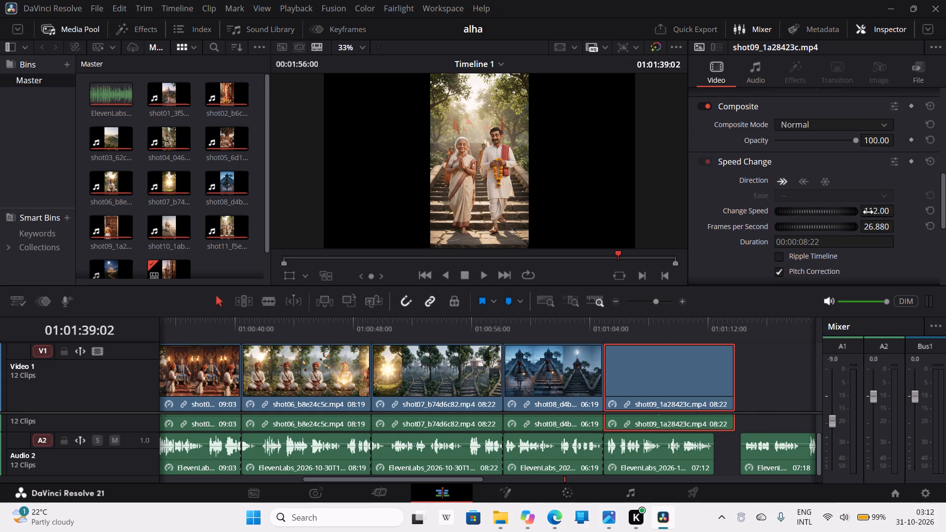
{"action": "left_click", "coordinate": [878, 212]}
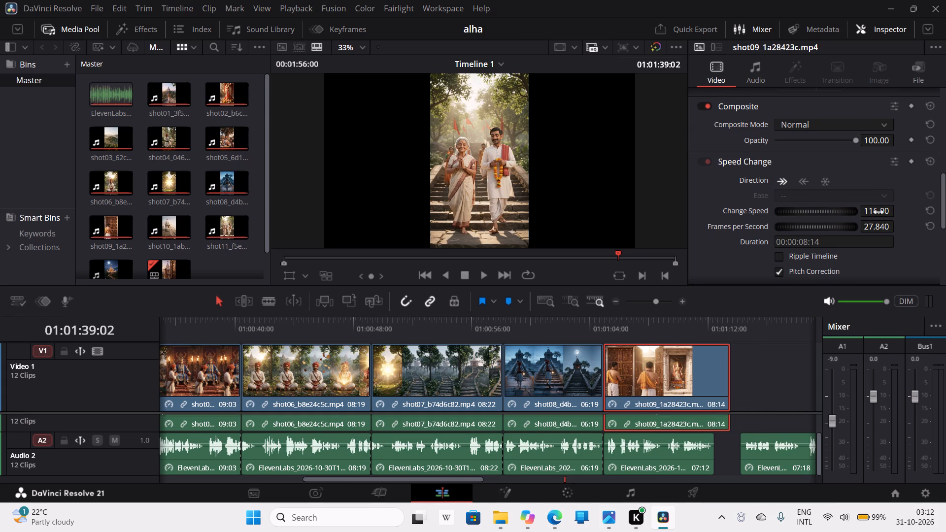
{"action": "left_click", "coordinate": [878, 212]}
{"action": "left_click", "coordinate": [878, 212]}
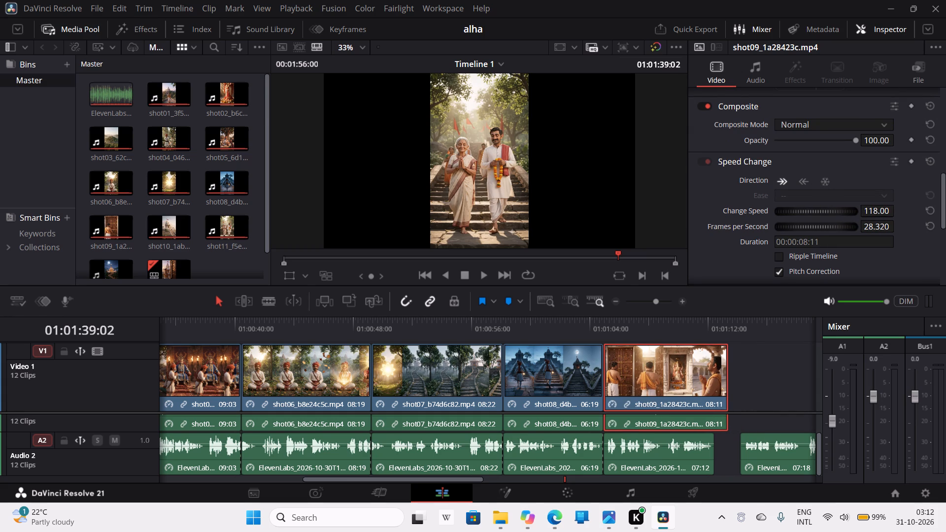
{"action": "left_click", "coordinate": [878, 212]}
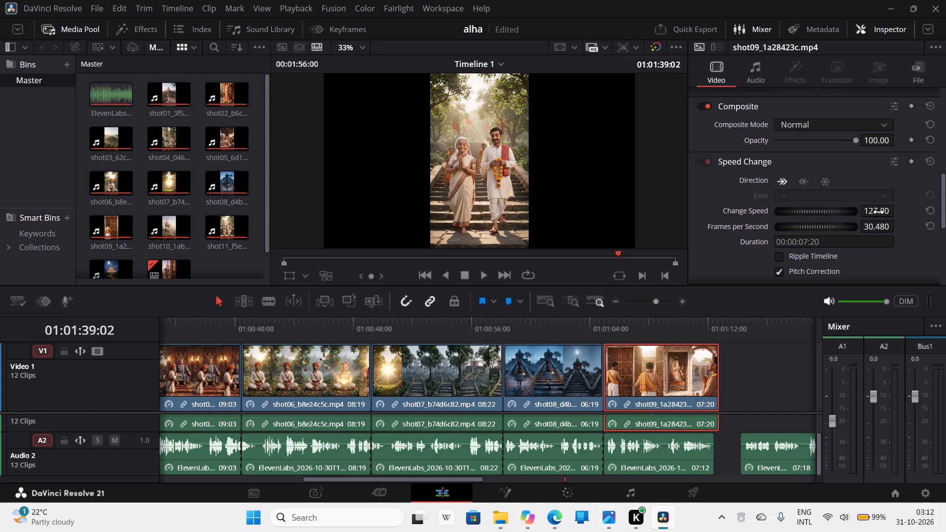
{"action": "left_click_drag", "start_coordinate": [878, 212], "coordinate": [900, 212]}
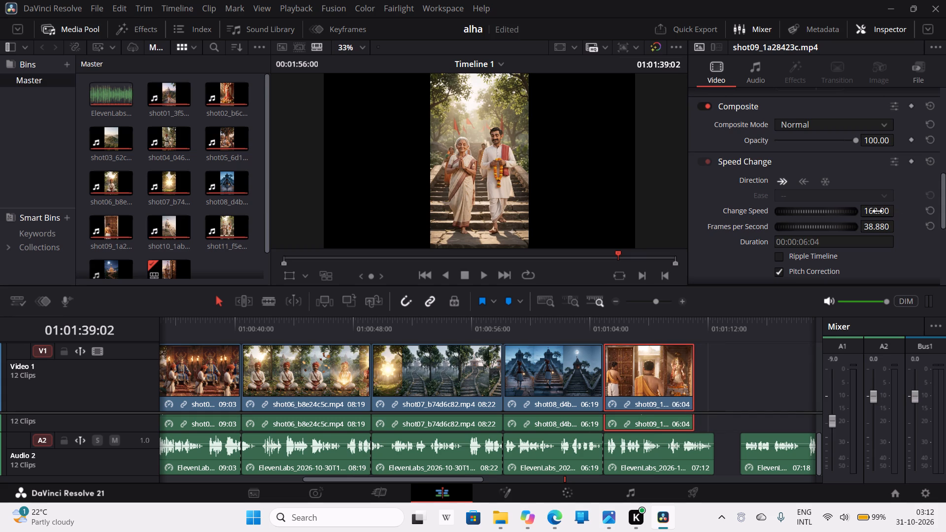
{"action": "key", "text": "ctrl+z"}
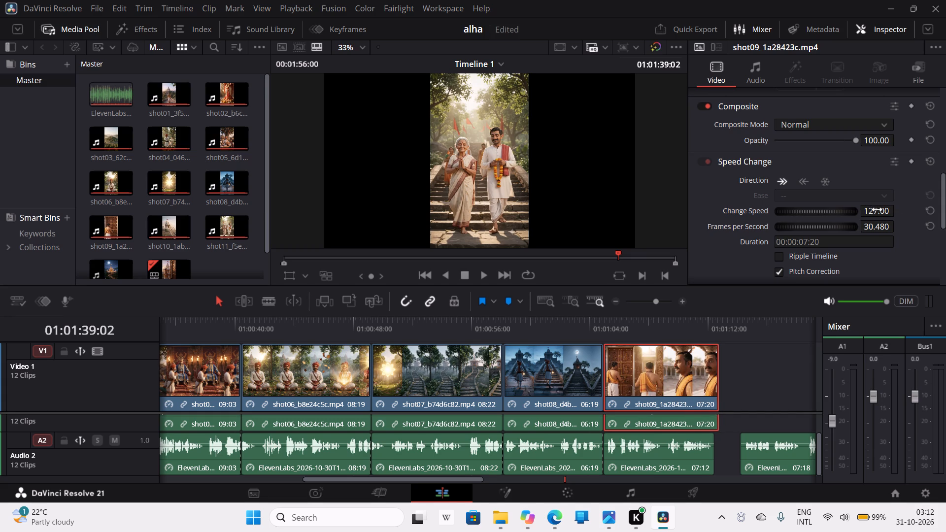
{"action": "double_click", "coordinate": [877, 210]}
{"action": "left_click", "coordinate": [878, 211]}
{"action": "key", "text": "BackSpace"}
{"action": "key", "text": "9"}
{"action": "key", "text": "Return"}
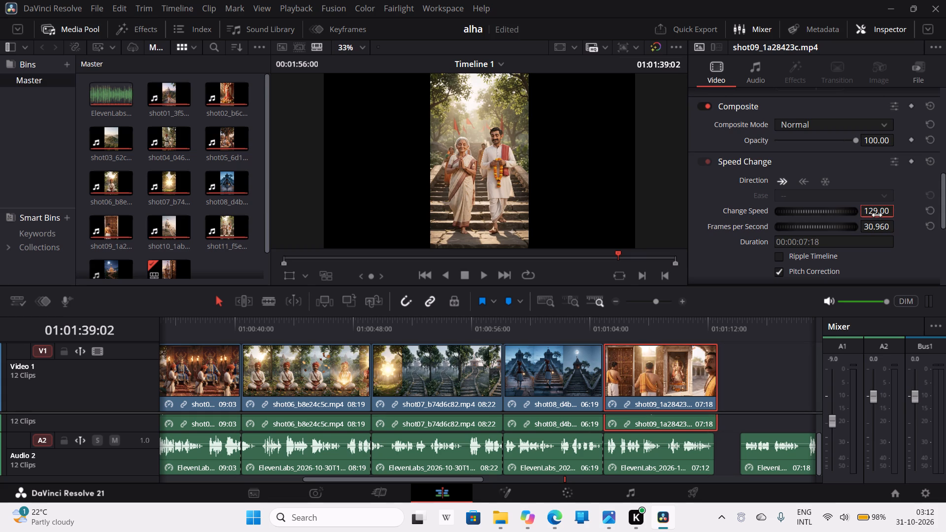
{"action": "left_click", "coordinate": [877, 211]}
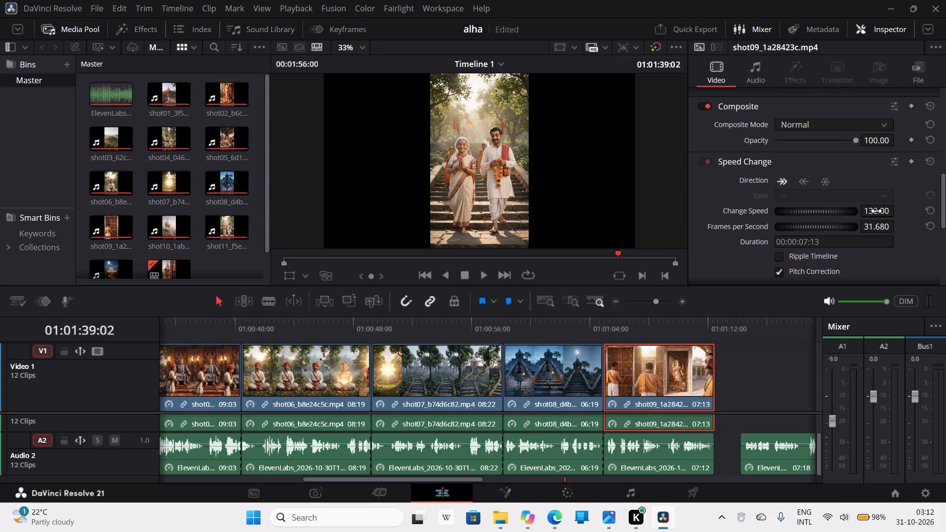
{"action": "double_click", "coordinate": [877, 211]}
{"action": "left_click", "coordinate": [877, 214]}
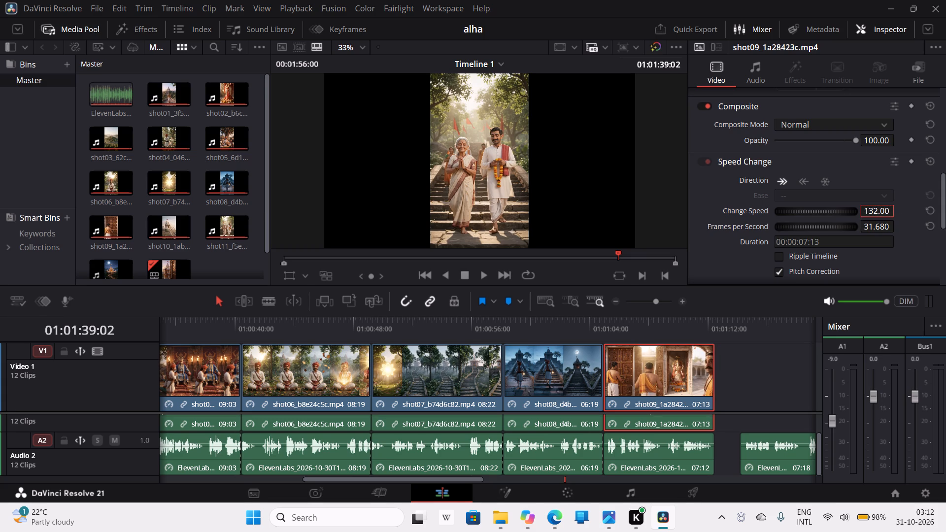
{"action": "left_click", "coordinate": [884, 212]}
{"action": "key", "text": "BackSpace"}
{"action": "key", "text": "9"}
{"action": "key", "text": "Return"}
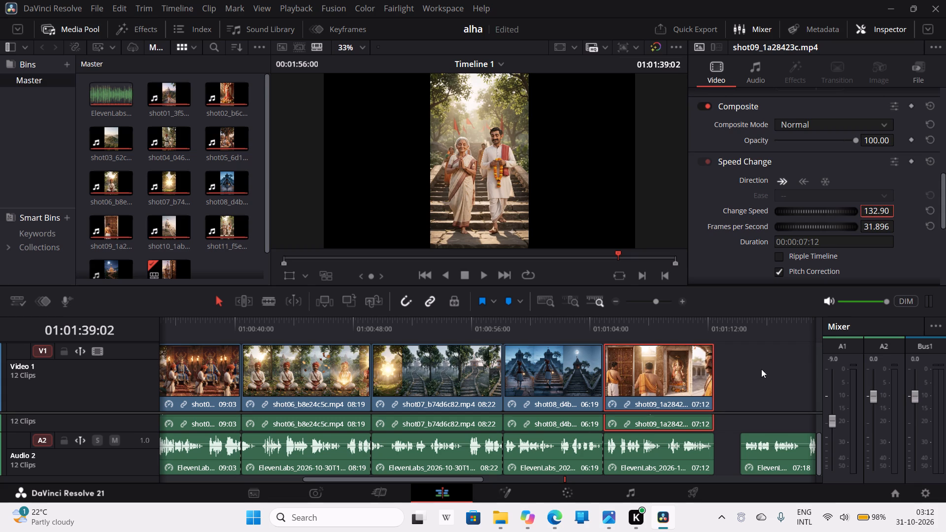
Move the shot10 clip directly after shot09 and its 07:18 narration piece directly after the 07:12 one.
{"action": "left_click", "coordinate": [746, 376]}
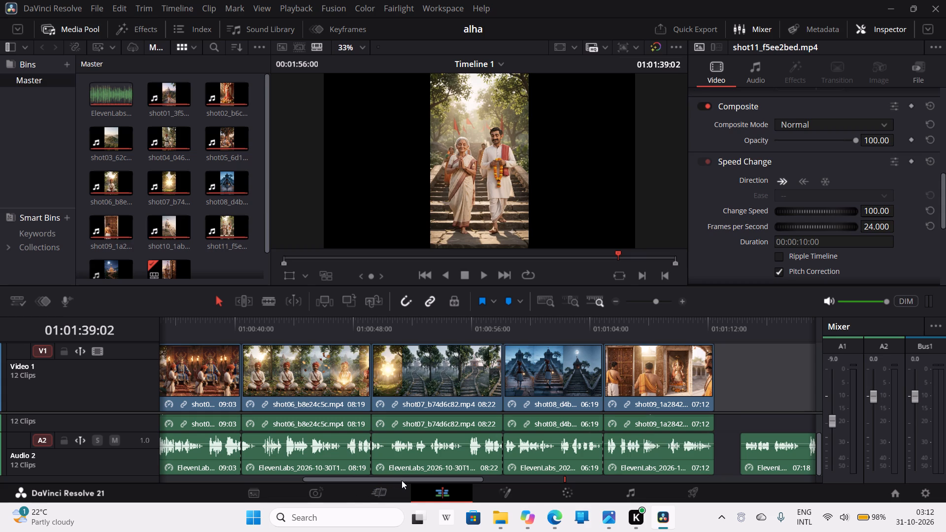
{"action": "left_click_drag", "start_coordinate": [402, 480], "coordinate": [476, 490]}
{"action": "left_click_drag", "start_coordinate": [702, 372], "coordinate": [503, 381]}
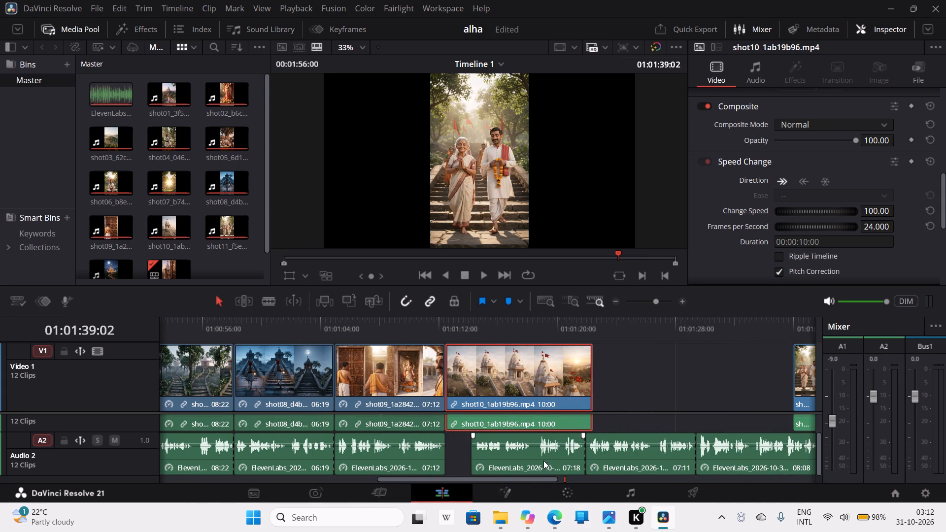
{"action": "left_click_drag", "start_coordinate": [543, 458], "coordinate": [518, 454]}
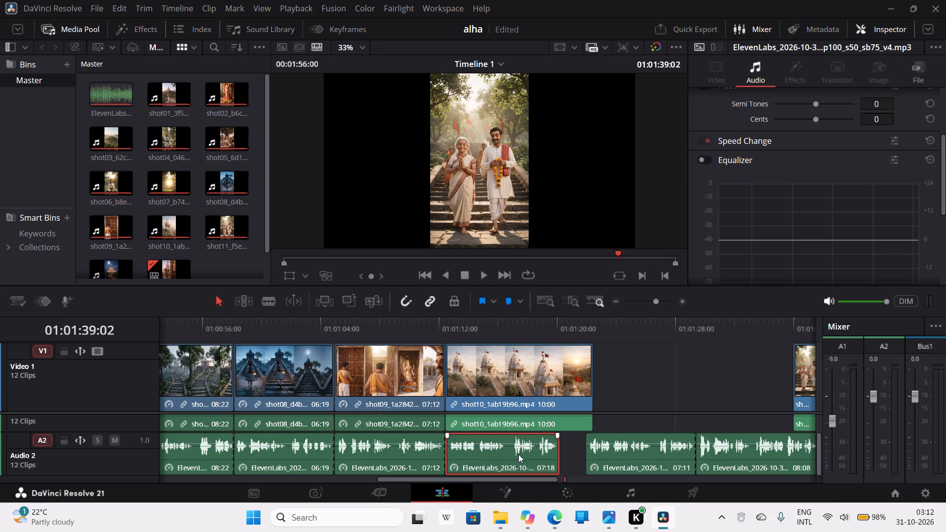
Set the shot10 clip's speed to 128, bringing its length close to its 07:18 narration piece.
{"action": "left_click", "coordinate": [547, 376]}
{"action": "left_click", "coordinate": [779, 138]}
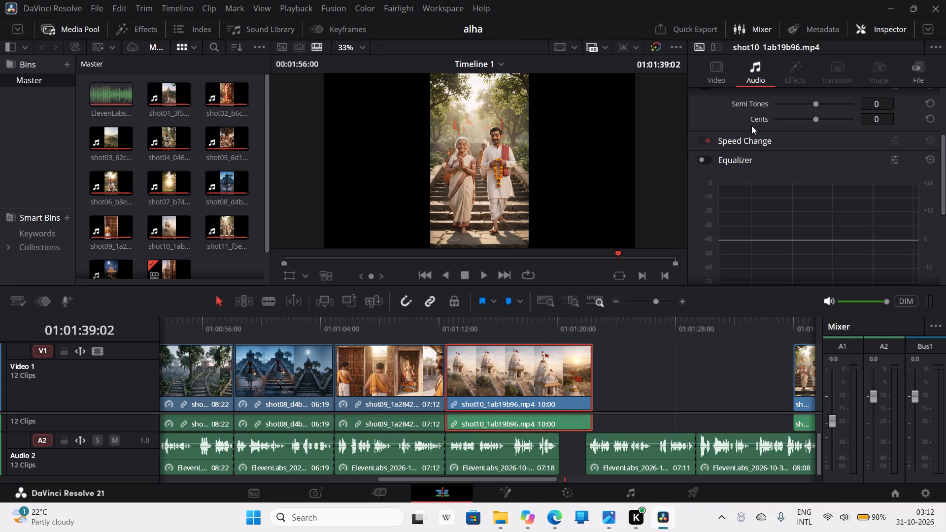
{"action": "left_click", "coordinate": [712, 59]}
{"action": "left_click", "coordinate": [714, 71]}
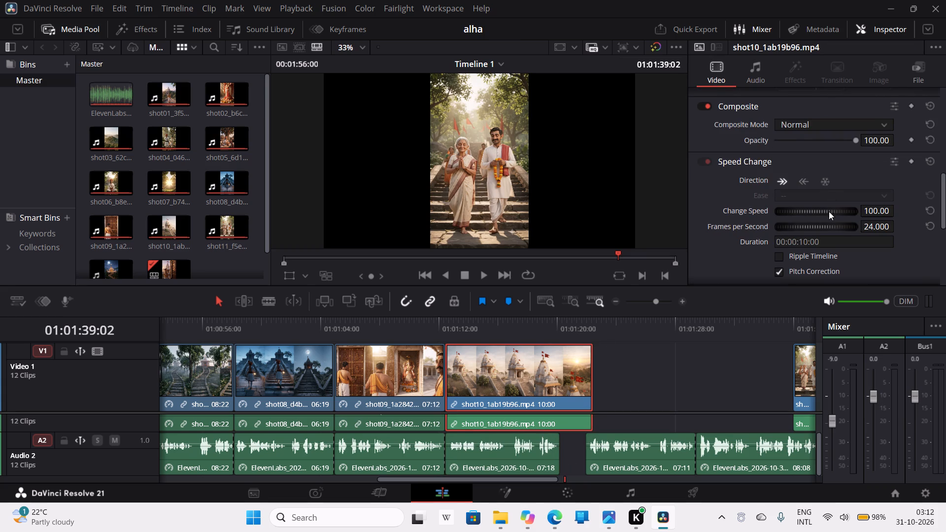
{"action": "left_click_drag", "start_coordinate": [870, 210], "coordinate": [874, 210]}
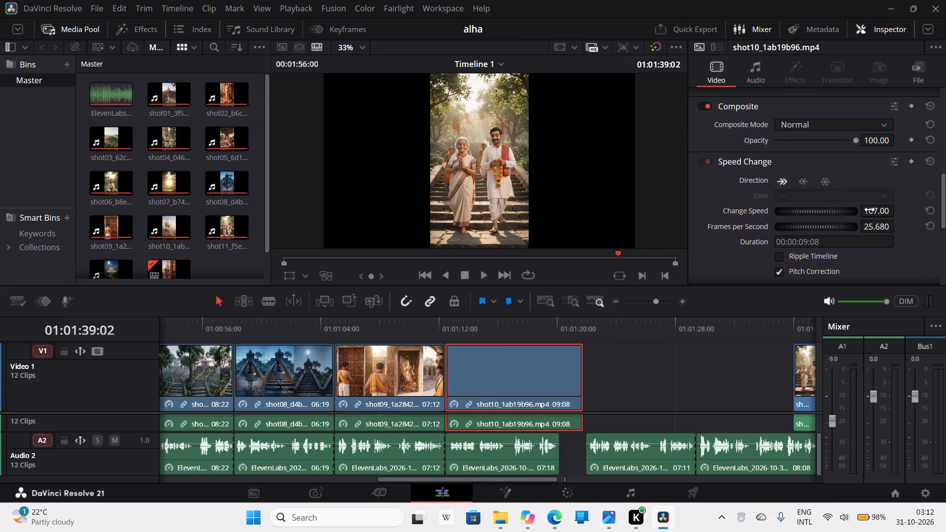
{"action": "left_click_drag", "start_coordinate": [875, 211], "coordinate": [881, 211]}
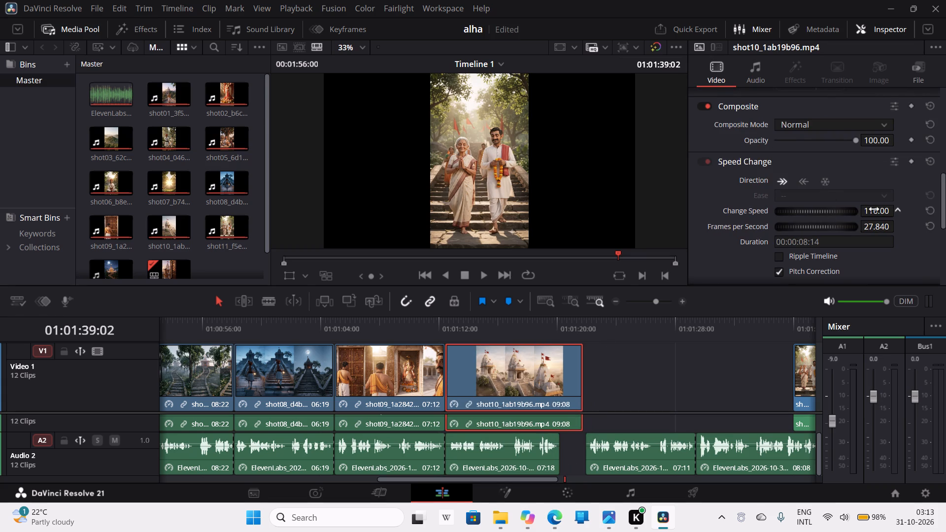
{"action": "left_click_drag", "start_coordinate": [875, 210], "coordinate": [881, 212]}
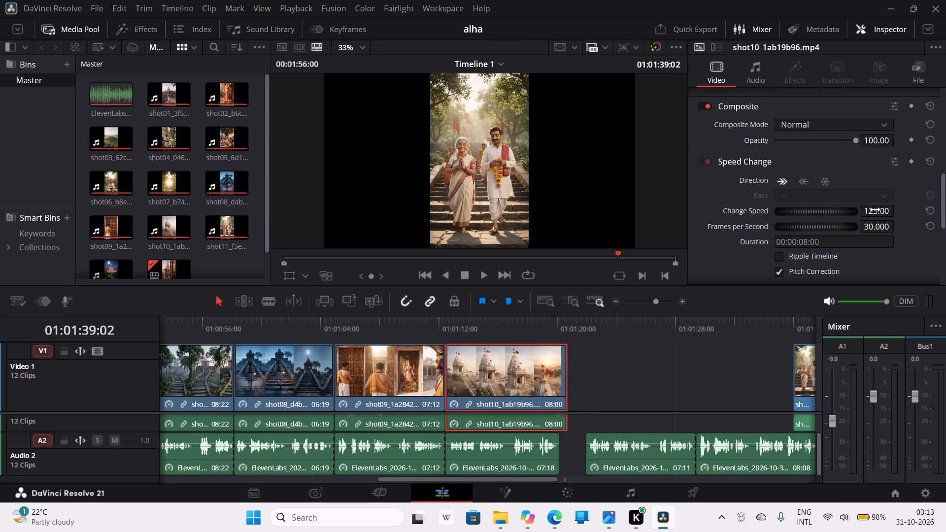
{"action": "left_click", "coordinate": [875, 210]}
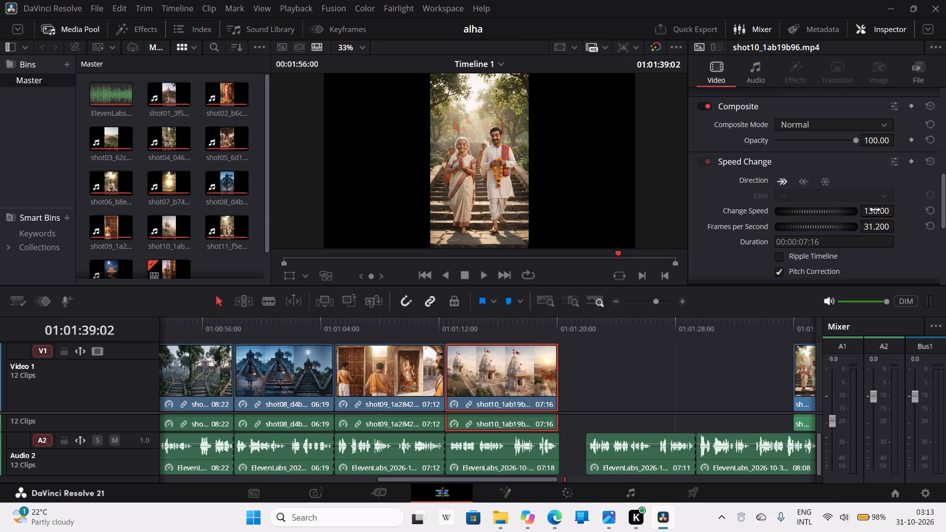
{"action": "key", "text": "ctrl+z"}
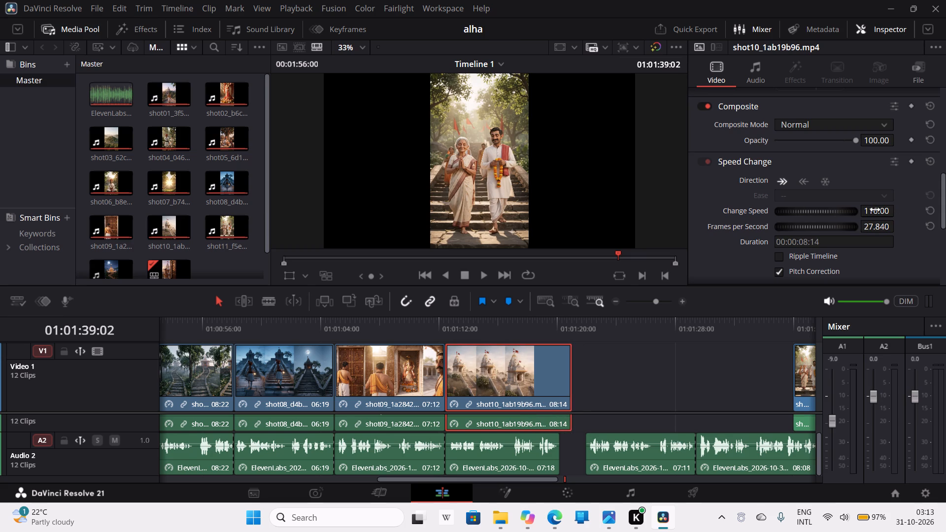
{"action": "left_click", "coordinate": [875, 210]}
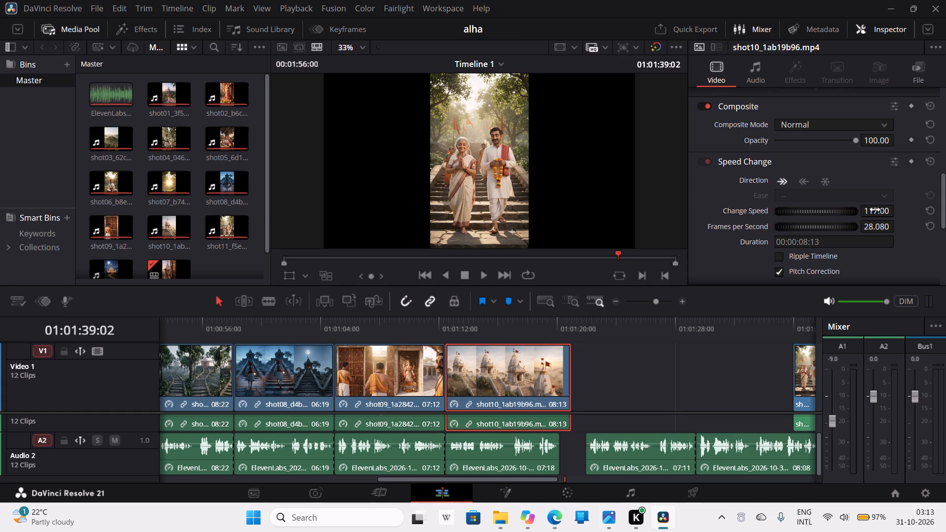
{"action": "left_click", "coordinate": [875, 210]}
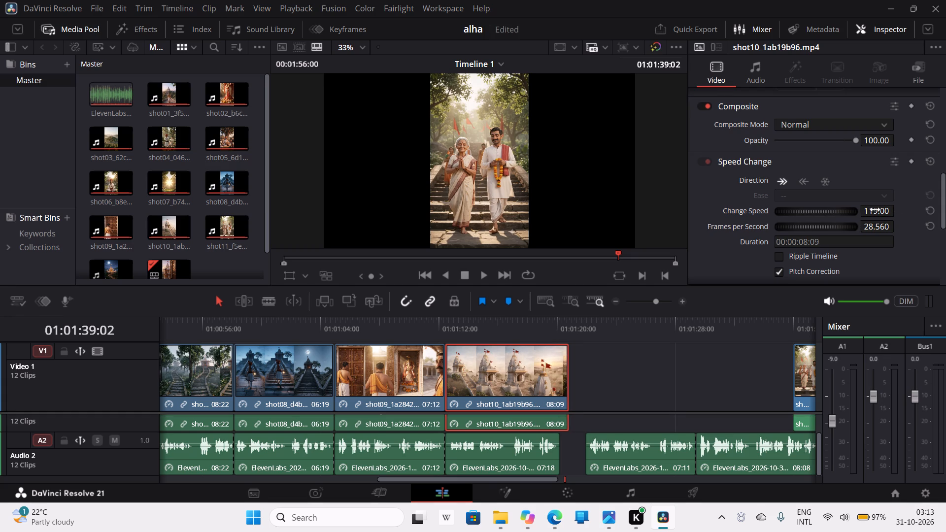
{"action": "left_click", "coordinate": [875, 210]}
{"action": "left_click_drag", "start_coordinate": [875, 210], "coordinate": [880, 210]}
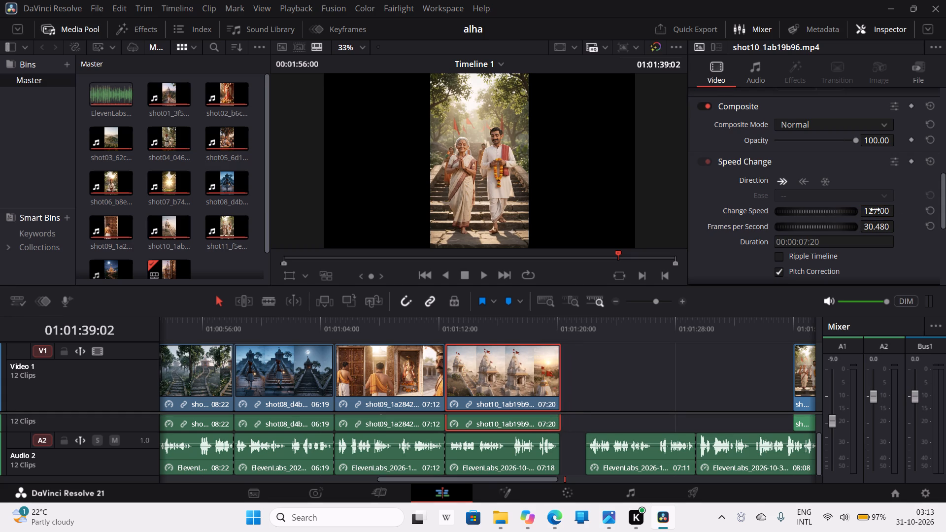
{"action": "left_click", "coordinate": [875, 210]}
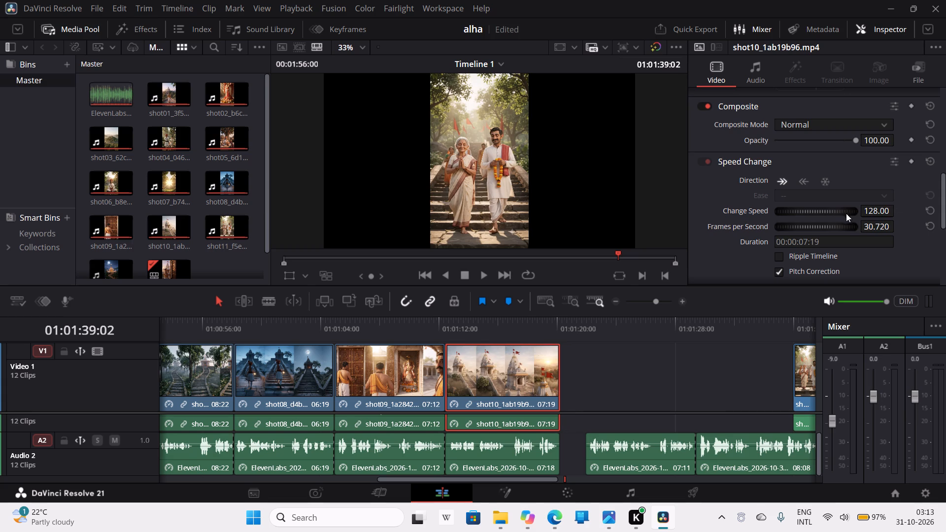
Trim the end of the shot10 clip by one frame to a 07:18 duration.
{"action": "left_click", "coordinate": [556, 398]}
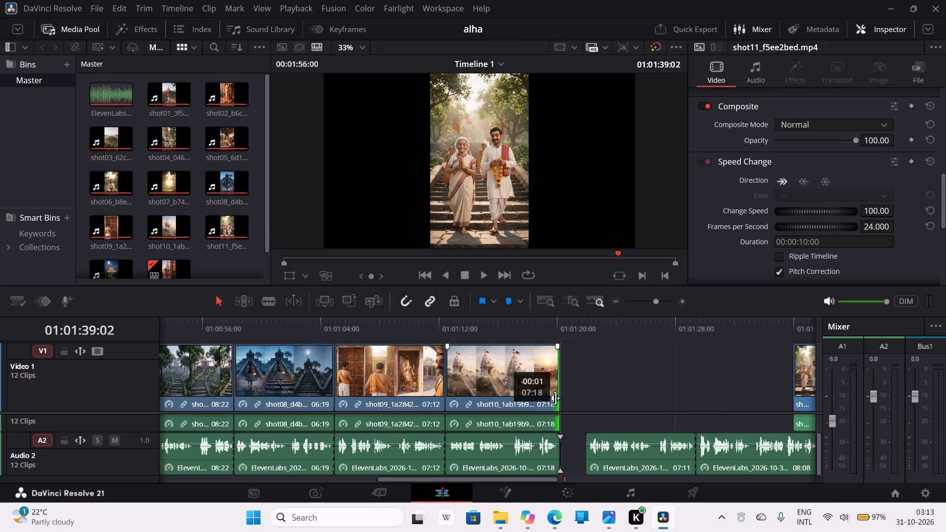
{"action": "left_click", "coordinate": [632, 396]}
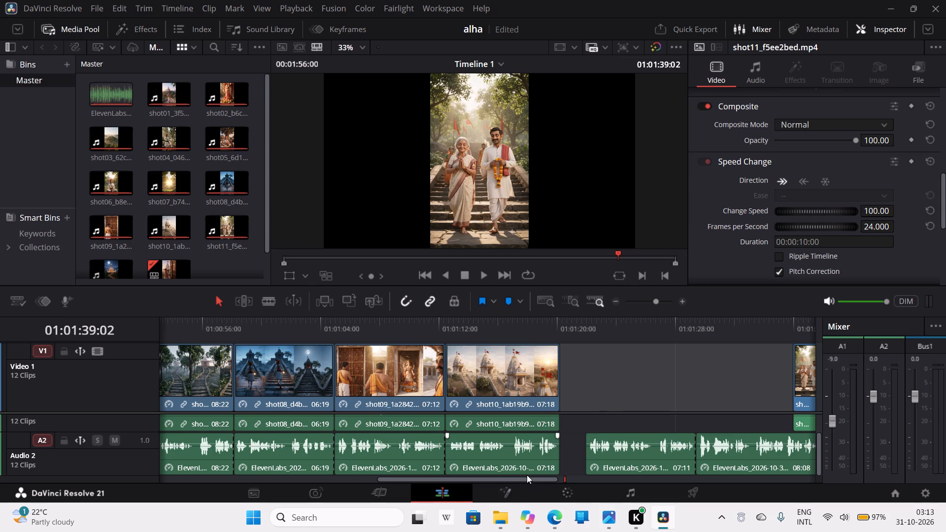
Move the 07:11 narration piece directly after the 07:18 one and the shot11 clip directly after shot10.
{"action": "left_click_drag", "start_coordinate": [527, 477], "coordinate": [557, 475]}
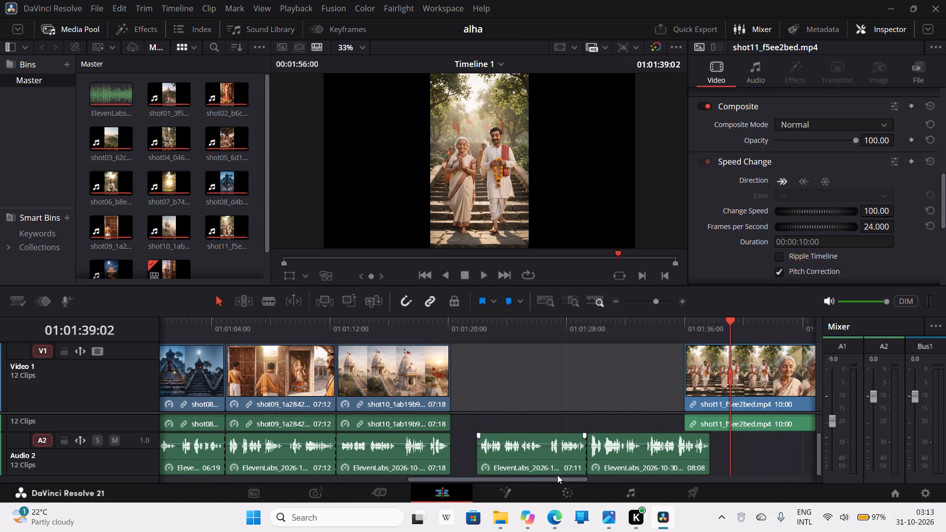
{"action": "left_click_drag", "start_coordinate": [539, 456], "coordinate": [525, 456]}
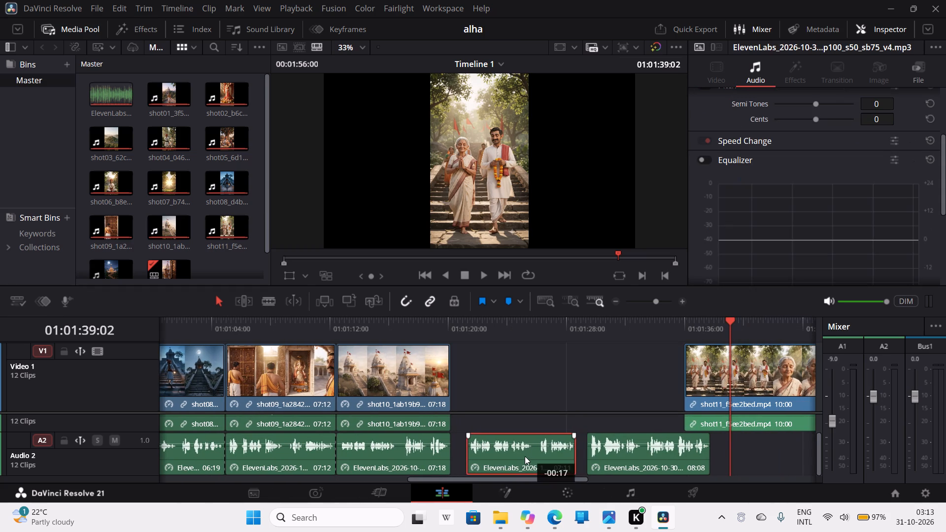
{"action": "left_click_drag", "start_coordinate": [525, 456], "coordinate": [518, 456]}
{"action": "left_click_drag", "start_coordinate": [759, 378], "coordinate": [750, 378]}
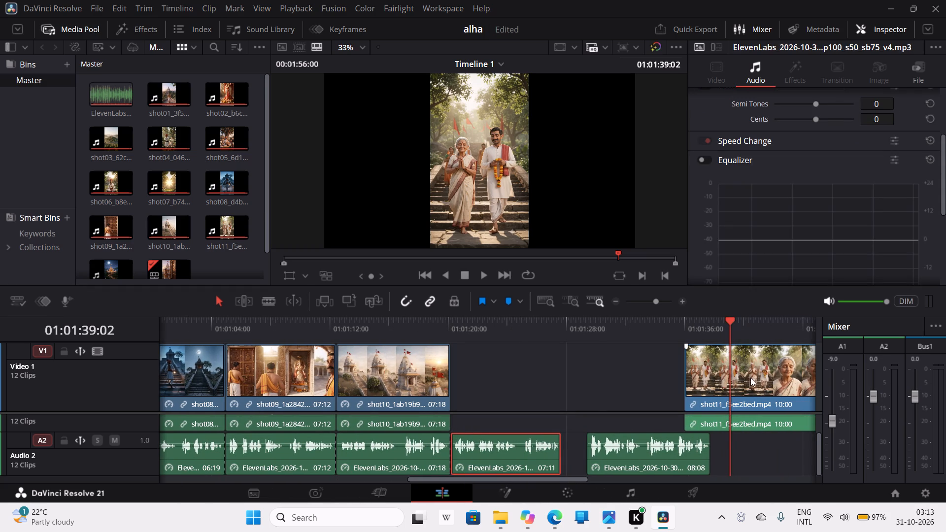
{"action": "left_click_drag", "start_coordinate": [750, 378], "coordinate": [529, 384]}
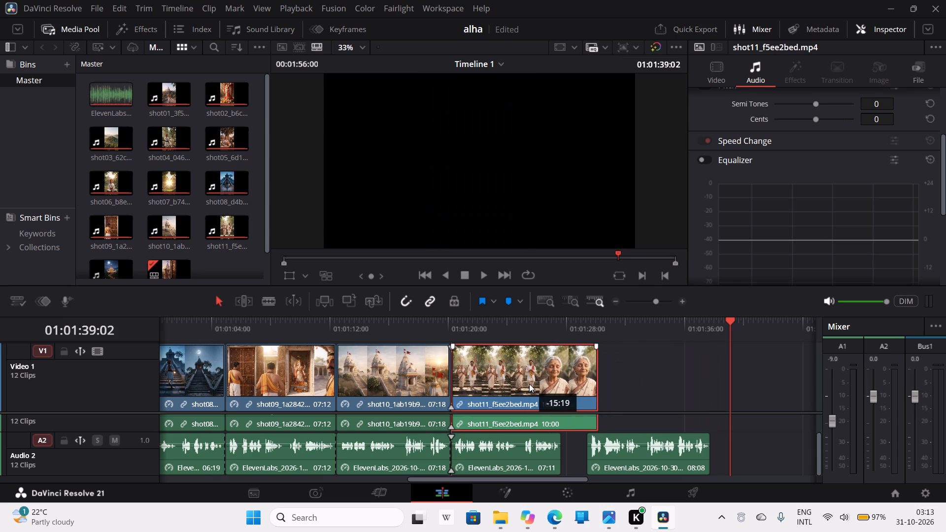
Move the shot12 clip directly after the shot11 clip on Video 1.
{"action": "left_click_drag", "start_coordinate": [556, 477], "coordinate": [617, 477]}
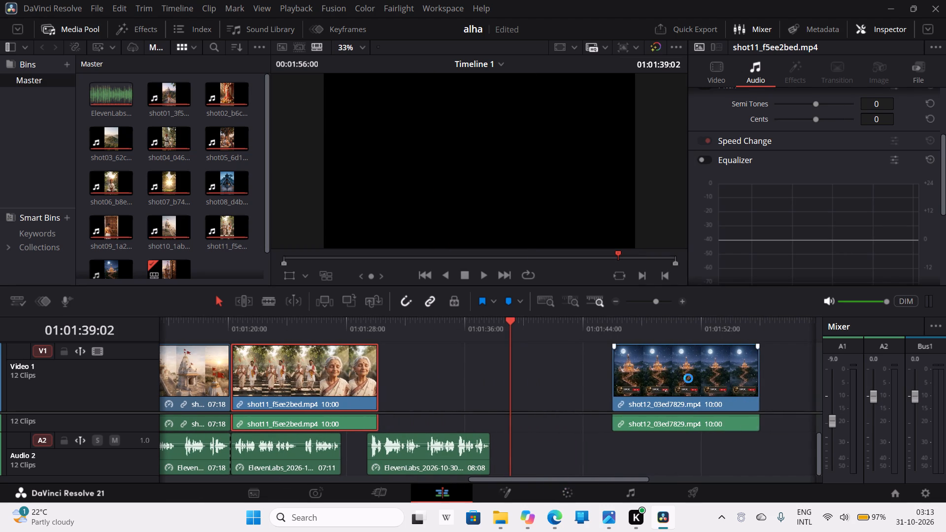
{"action": "left_click_drag", "start_coordinate": [688, 378], "coordinate": [462, 392]}
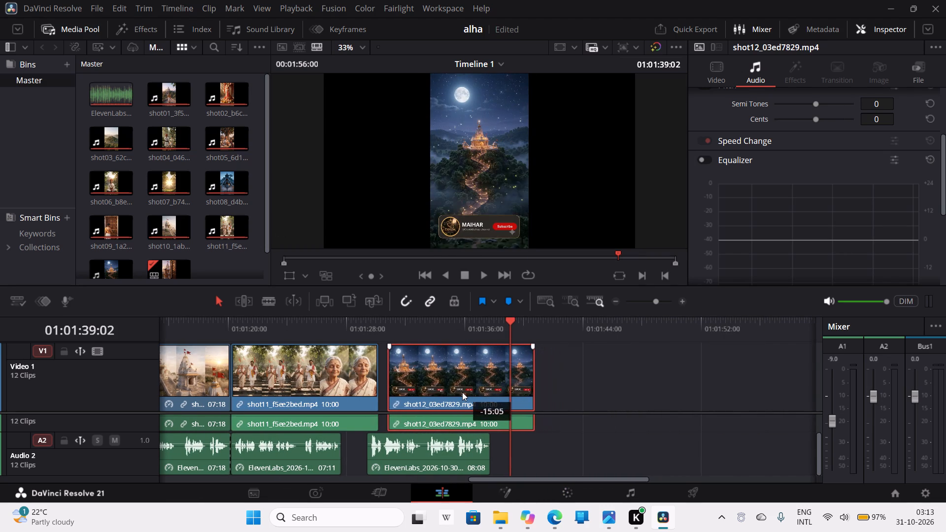
{"action": "left_click_drag", "start_coordinate": [462, 392], "coordinate": [461, 392]}
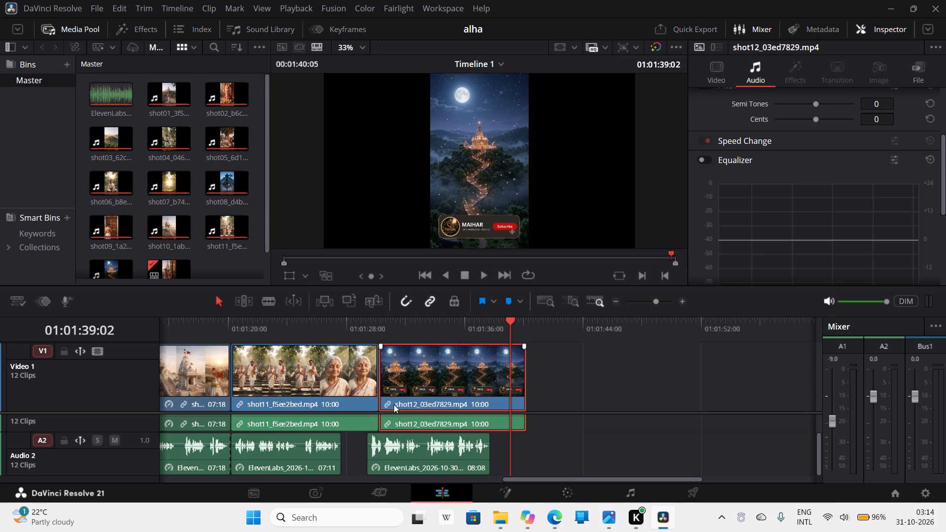
Set the shot11 clip's speed to 133, bringing its length close to its 07:11 narration piece.
{"action": "left_click", "coordinate": [337, 384]}
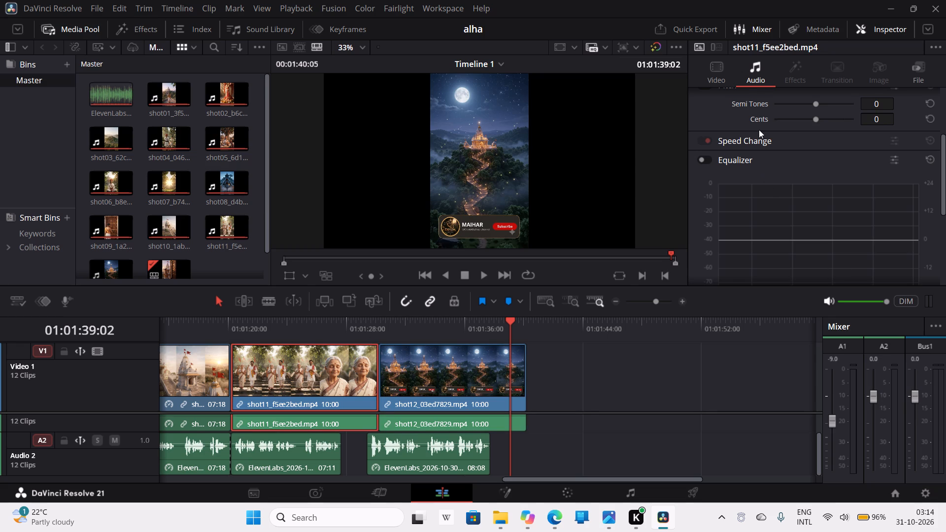
{"action": "left_click", "coordinate": [835, 136]}
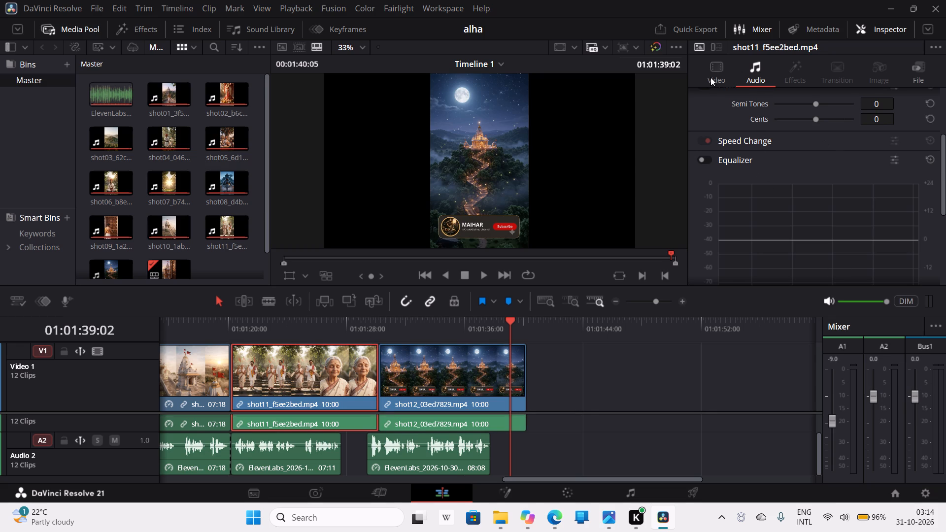
{"action": "left_click", "coordinate": [709, 67]}
{"action": "left_click_drag", "start_coordinate": [876, 216], "coordinate": [881, 213]}
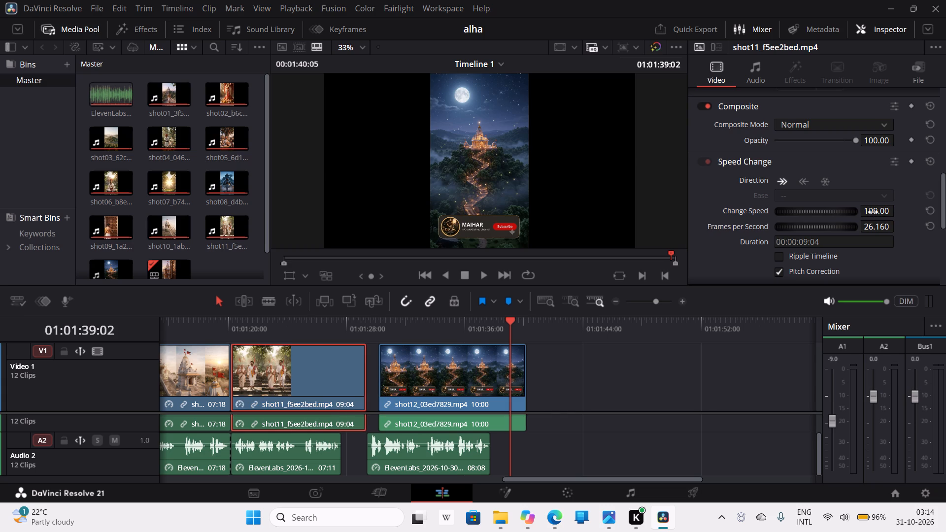
{"action": "left_click_drag", "start_coordinate": [873, 212], "coordinate": [878, 211]}
{"action": "left_click", "coordinate": [872, 211]}
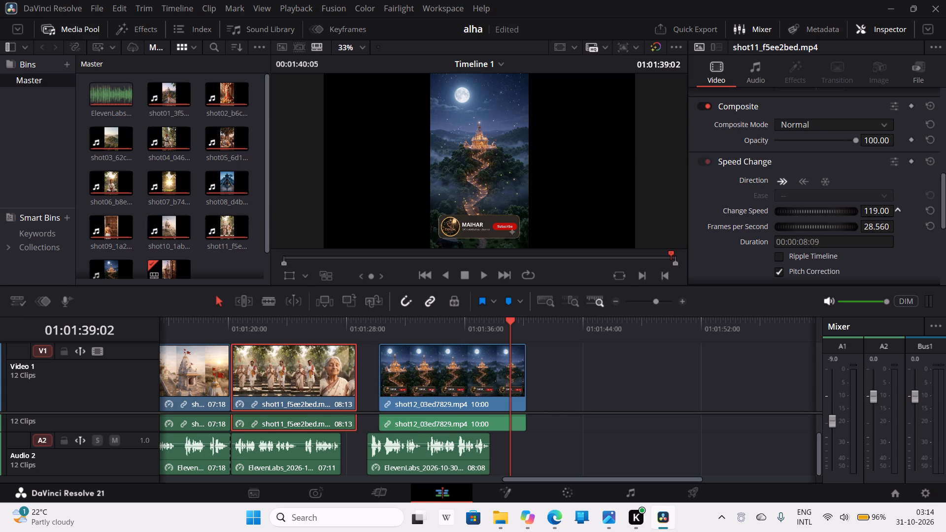
{"action": "left_click", "coordinate": [869, 208]}
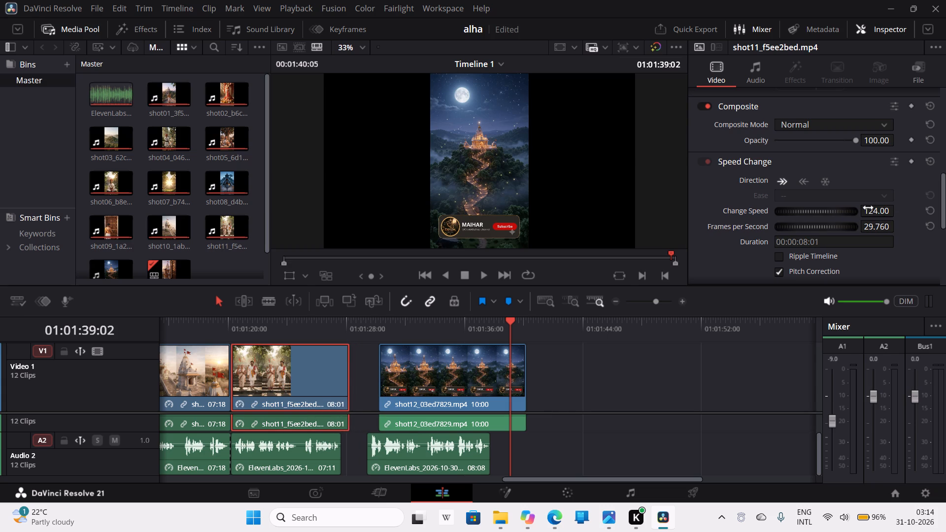
{"action": "left_click", "coordinate": [868, 208]}
{"action": "left_click_drag", "start_coordinate": [869, 208], "coordinate": [874, 206]}
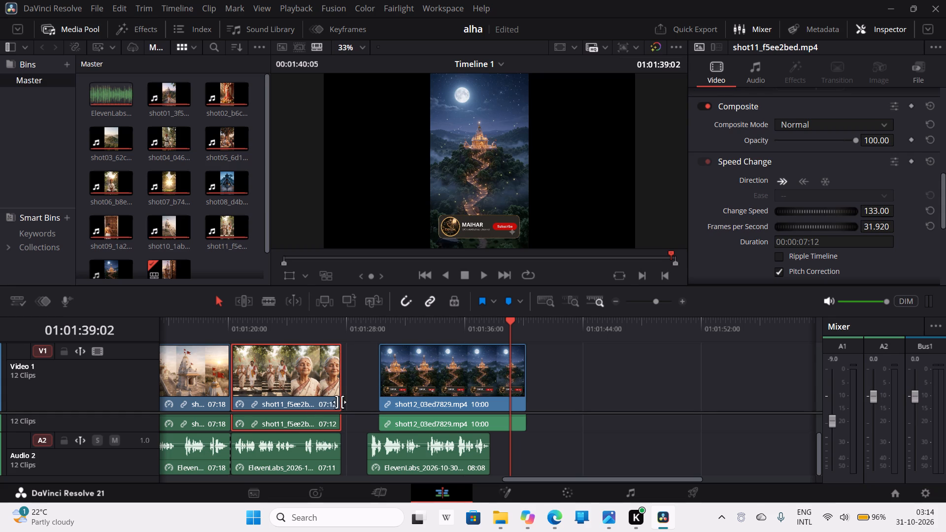
Trim the end of the shot11 clip by one frame to a 07:11 duration.
{"action": "left_click", "coordinate": [338, 393]}
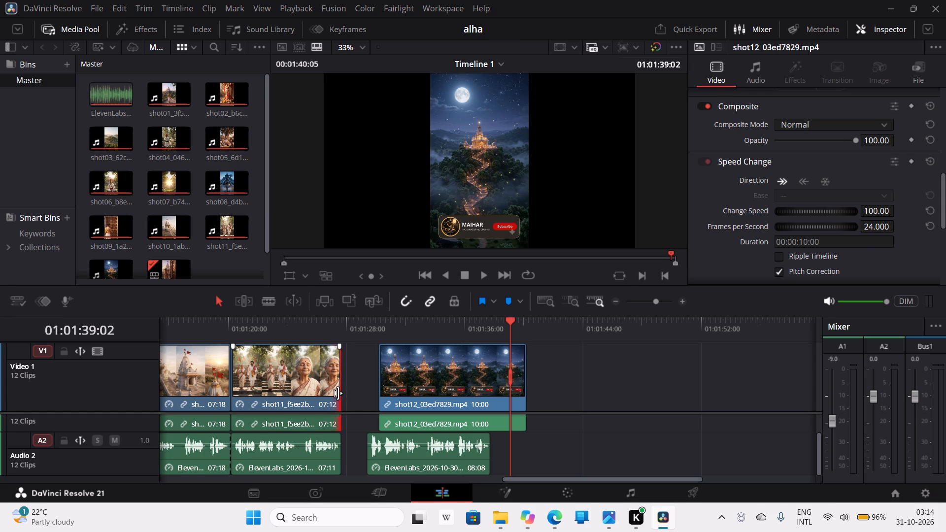
{"action": "left_click", "coordinate": [625, 392]}
Move the shot12 clip against the shortened shot11's end and its 08:08 narration piece directly after the 07:11 one.
{"action": "left_click_drag", "start_coordinate": [467, 390], "coordinate": [465, 390]}
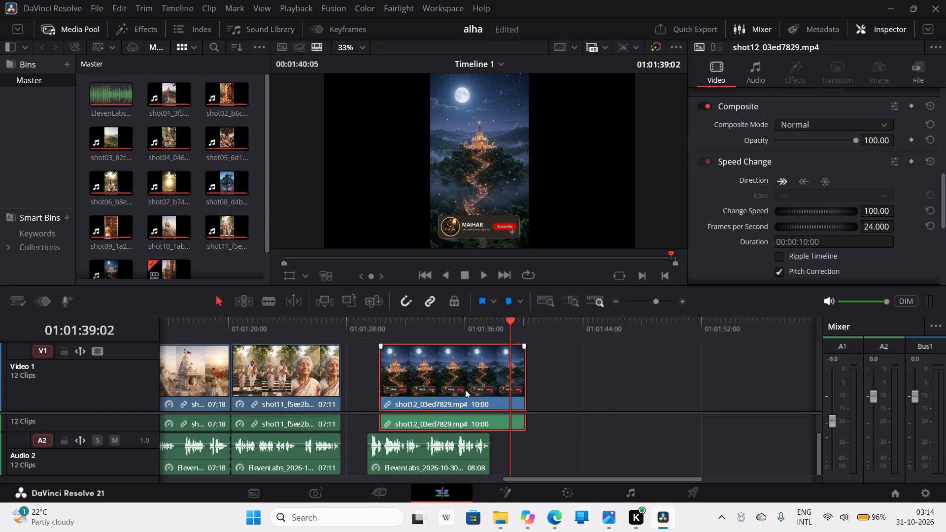
{"action": "left_click_drag", "start_coordinate": [465, 390], "coordinate": [436, 393]}
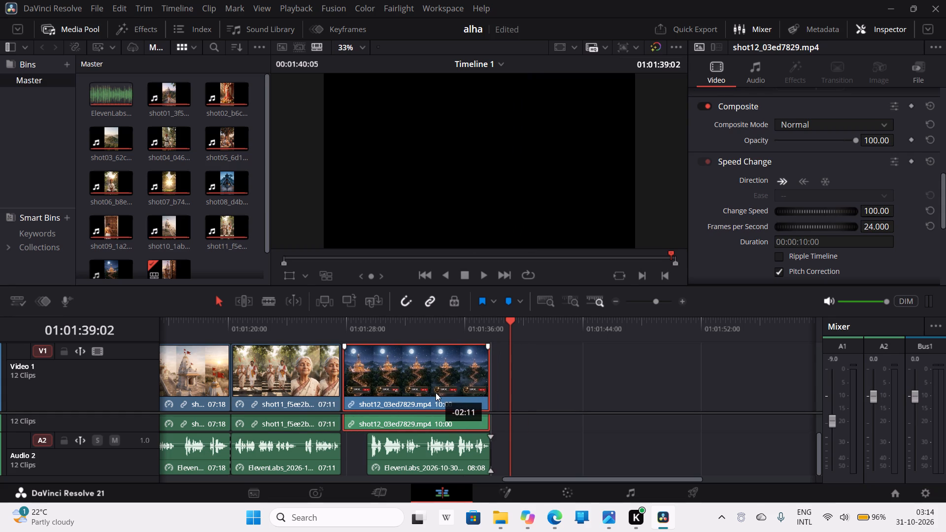
{"action": "left_click", "coordinate": [436, 393]}
{"action": "left_click", "coordinate": [436, 393]}
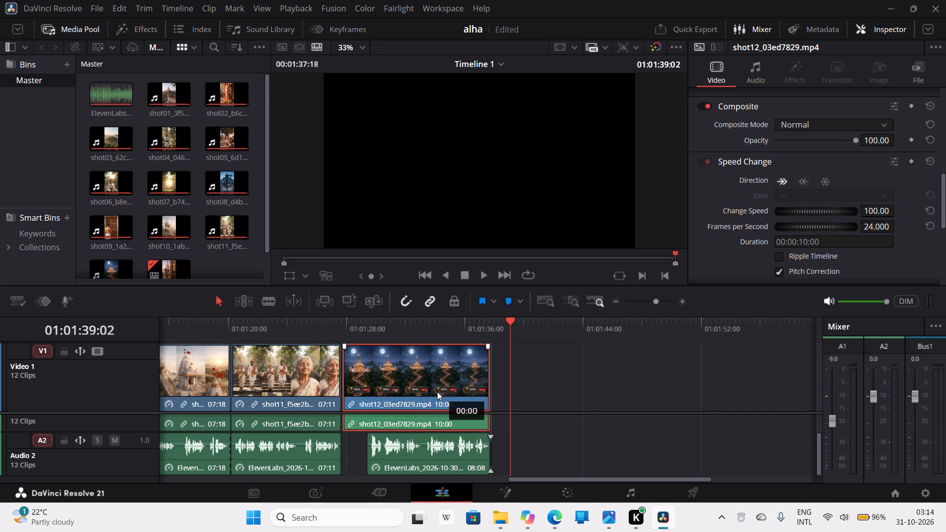
{"action": "left_click", "coordinate": [625, 378]}
{"action": "left_click", "coordinate": [426, 381]}
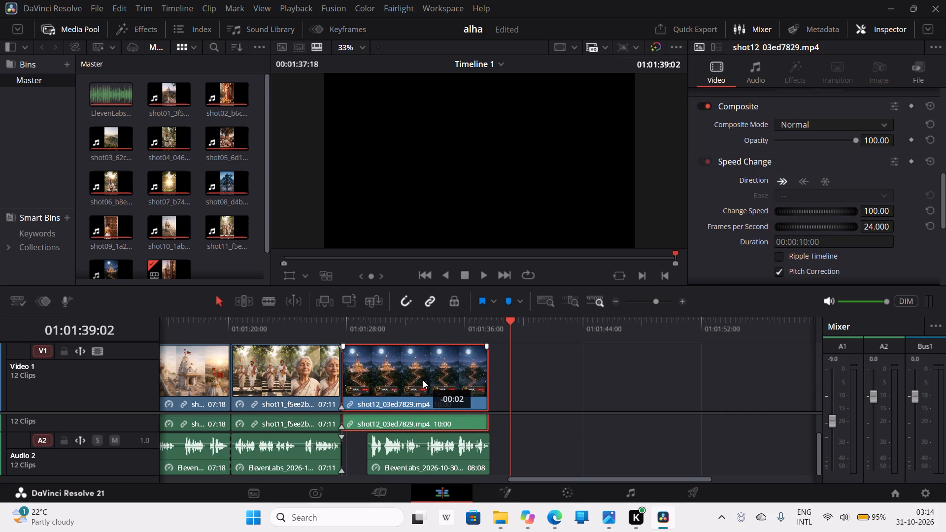
{"action": "left_click", "coordinate": [625, 371]}
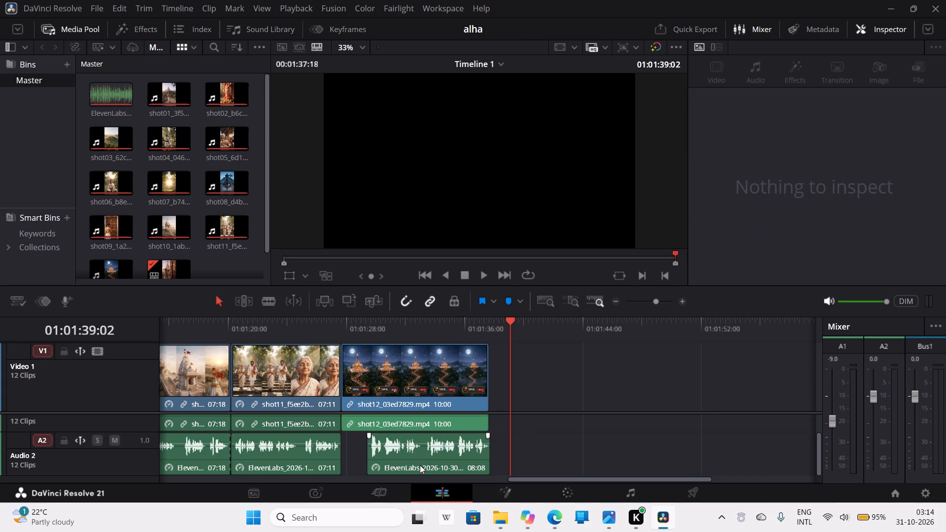
{"action": "left_click_drag", "start_coordinate": [416, 463], "coordinate": [394, 461]}
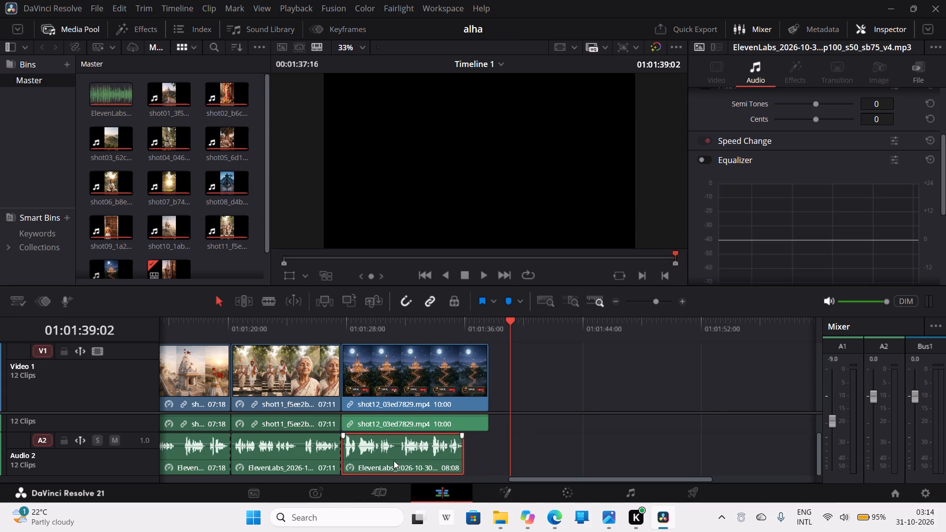
Set the shot12 clip's speed to 119, bringing its length close to its 08:08 narration piece.
{"action": "left_click", "coordinate": [422, 377]}
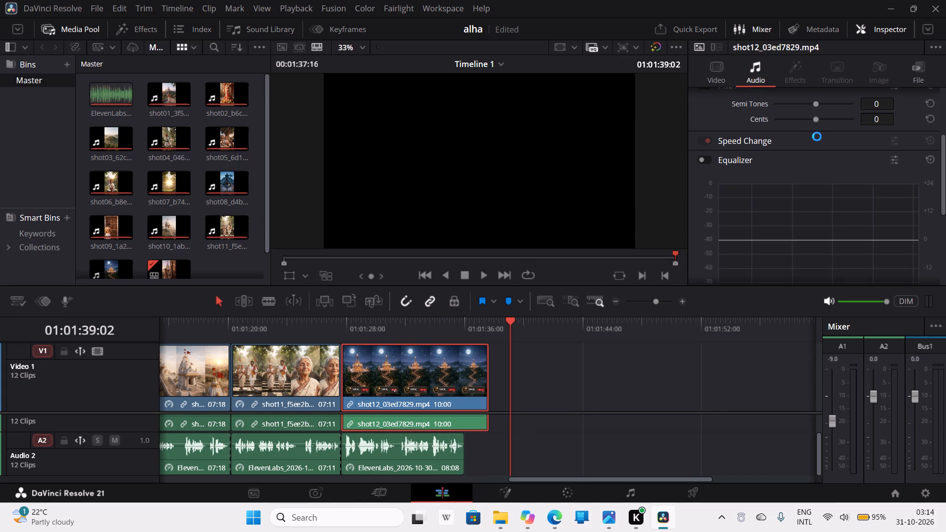
{"action": "left_click", "coordinate": [815, 136]}
{"action": "left_click", "coordinate": [725, 69]}
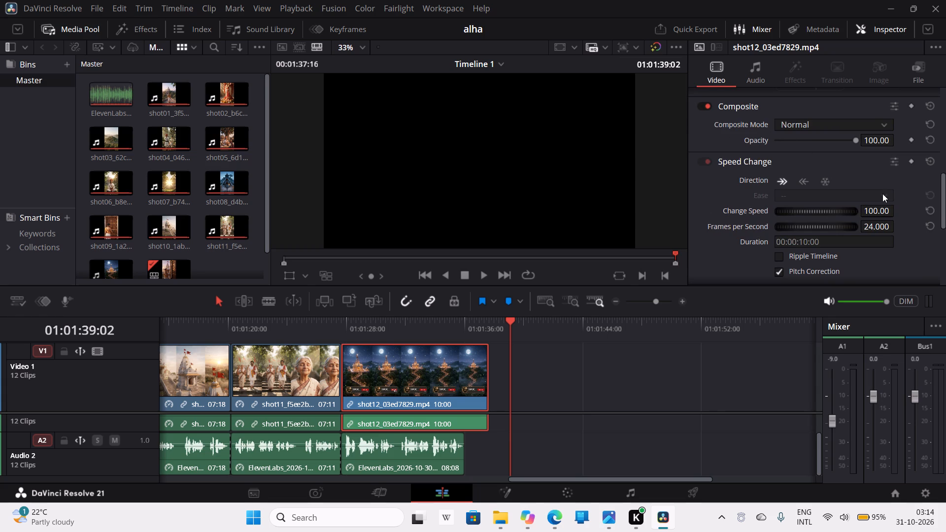
{"action": "left_click_drag", "start_coordinate": [872, 211], "coordinate": [878, 213]}
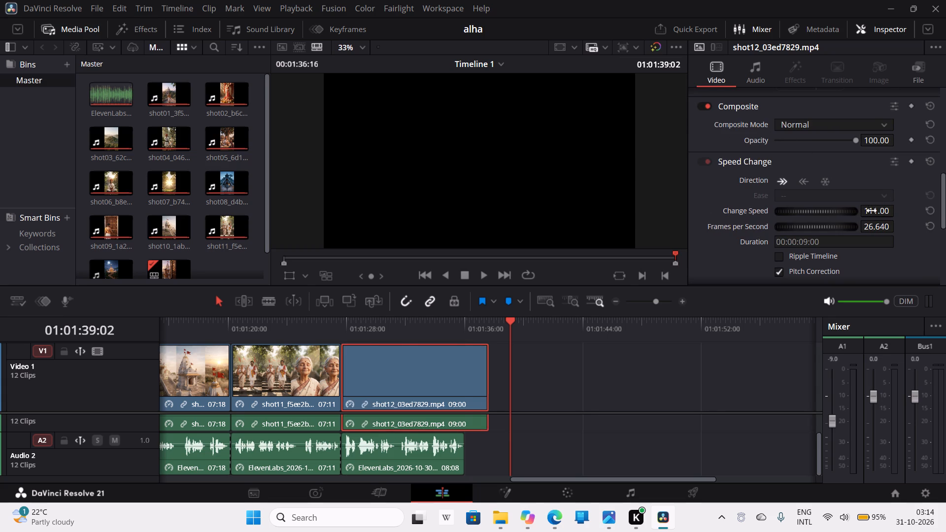
{"action": "left_click_drag", "start_coordinate": [872, 211], "coordinate": [876, 211]}
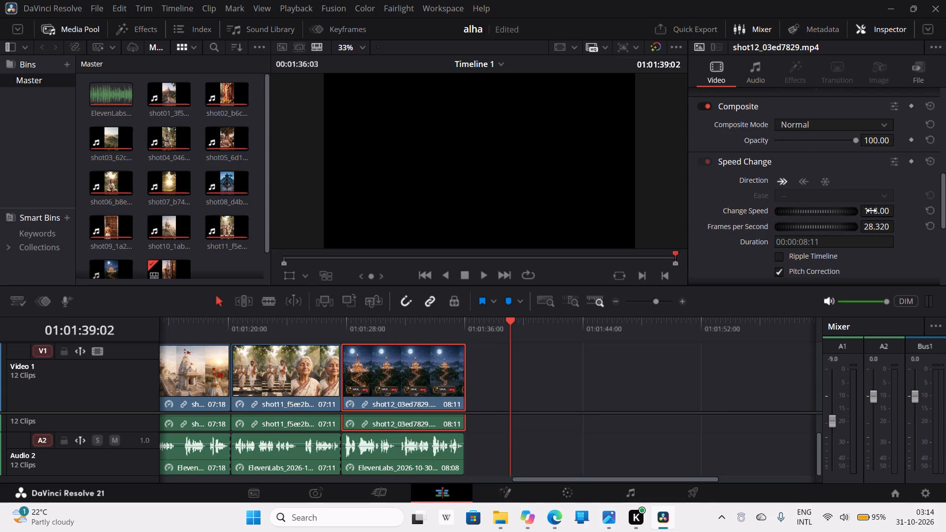
{"action": "left_click_drag", "start_coordinate": [872, 211], "coordinate": [872, 209]}
{"action": "left_click_drag", "start_coordinate": [872, 209], "coordinate": [872, 209]}
{"action": "left_click_drag", "start_coordinate": [872, 209], "coordinate": [873, 209]}
{"action": "left_click_drag", "start_coordinate": [873, 209], "coordinate": [871, 208]}
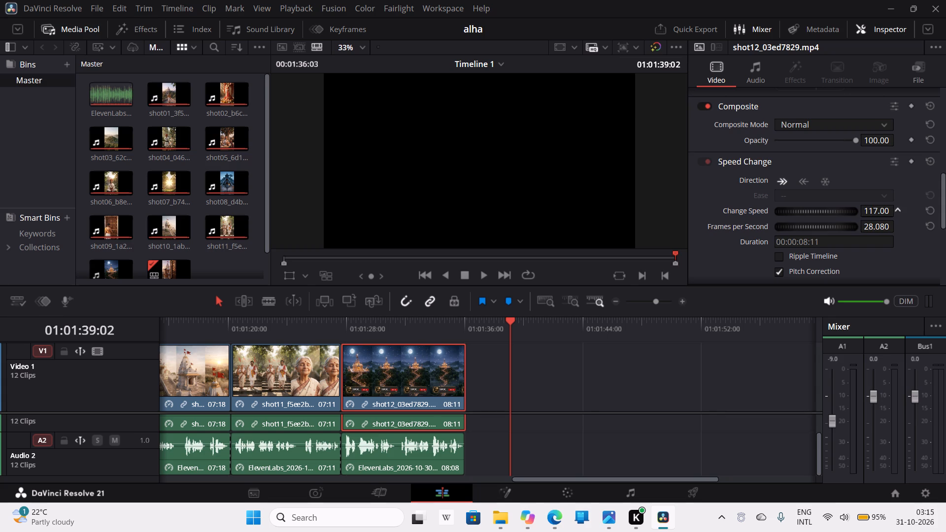
{"action": "left_click_drag", "start_coordinate": [871, 208], "coordinate": [874, 203]}
{"action": "left_click_drag", "start_coordinate": [874, 203], "coordinate": [871, 203]}
{"action": "left_click_drag", "start_coordinate": [871, 203], "coordinate": [872, 203]}
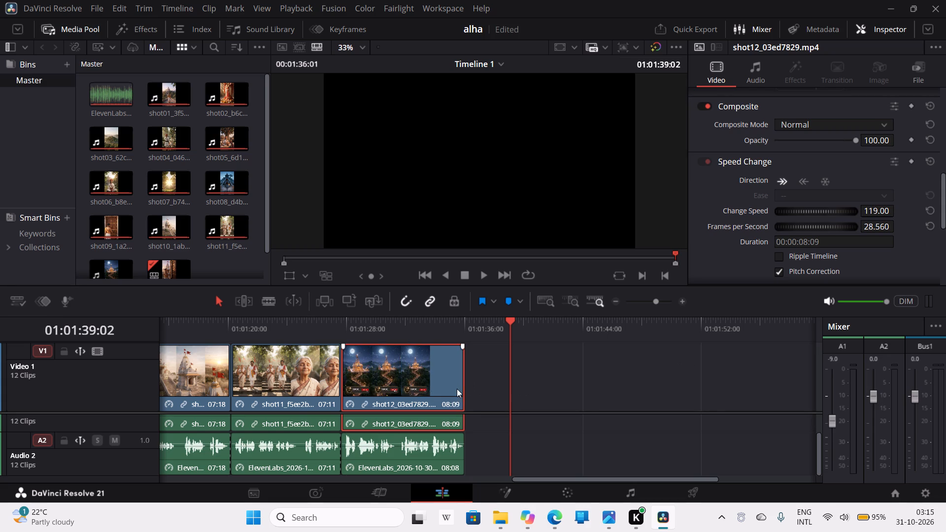
Trim the end of the shot12 clip by one frame to an 08:08 duration.
{"action": "left_click", "coordinate": [462, 387]}
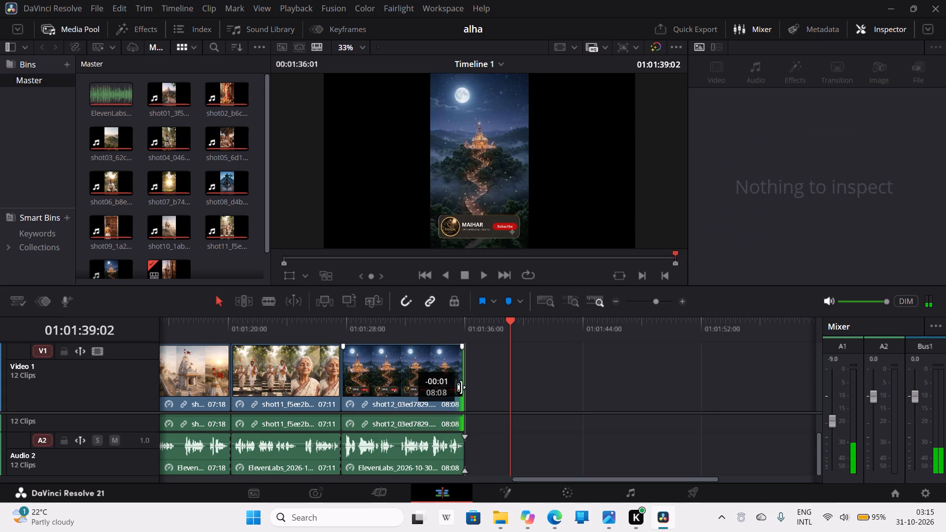
{"action": "left_click", "coordinate": [610, 381]}
Add a new video track to the timeline.
{"action": "scroll", "coordinate": [610, 381], "scroll_direction": "down", "scroll_amount": 4}
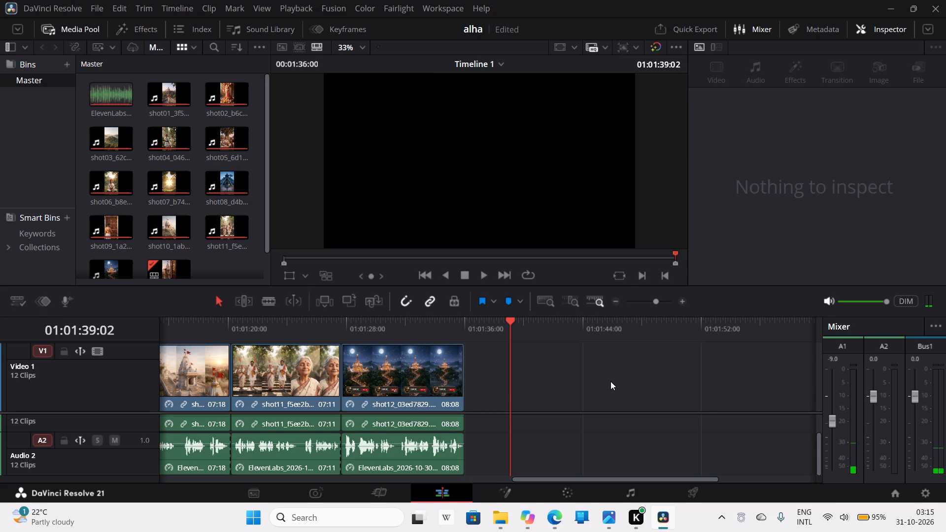
{"action": "right_click", "coordinate": [131, 384]}
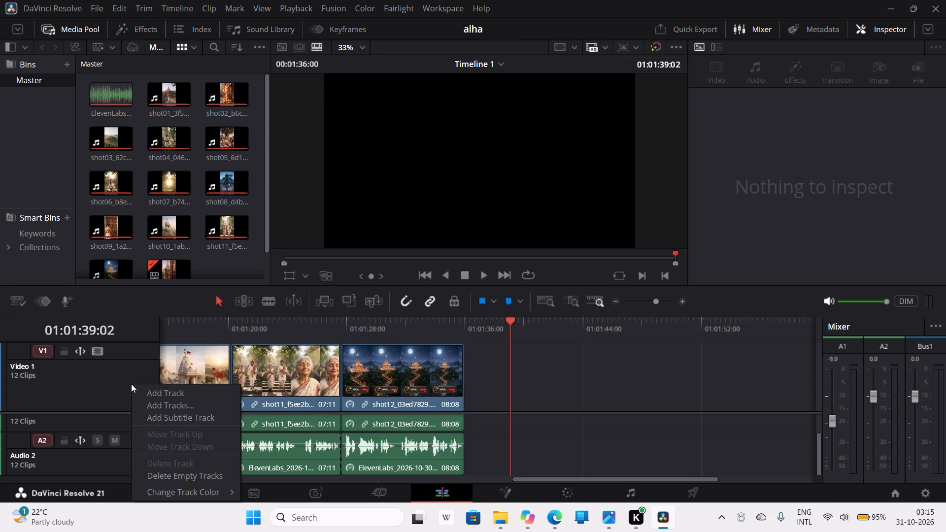
{"action": "left_click", "coordinate": [150, 388]}
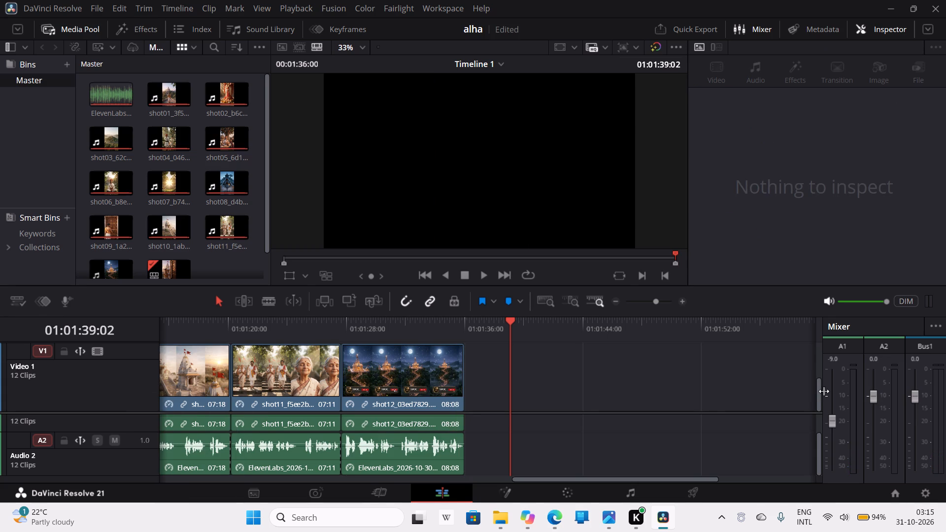
Import the Thumbnail logo image from the Episode01 folder in Videos into the media pool.
{"action": "left_click_drag", "start_coordinate": [818, 398], "coordinate": [823, 347]}
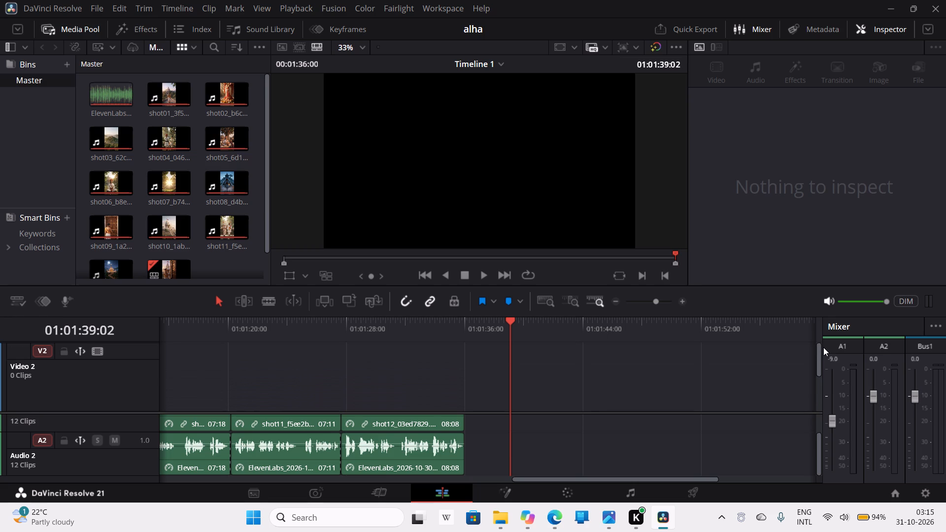
{"action": "left_click_drag", "start_coordinate": [823, 347], "coordinate": [823, 366]}
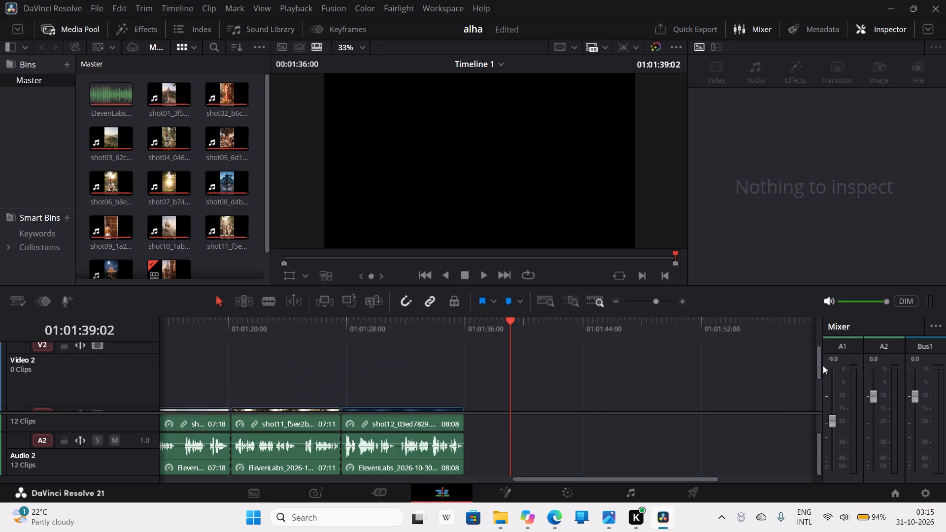
{"action": "left_click_drag", "start_coordinate": [823, 366], "coordinate": [818, 349]}
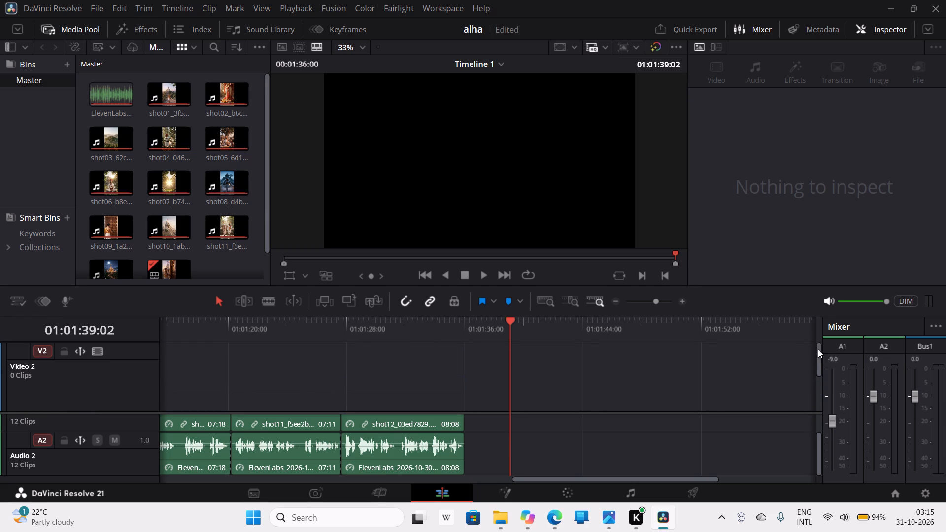
{"action": "left_click_drag", "start_coordinate": [818, 349], "coordinate": [819, 343]}
{"action": "right_click", "coordinate": [227, 265]}
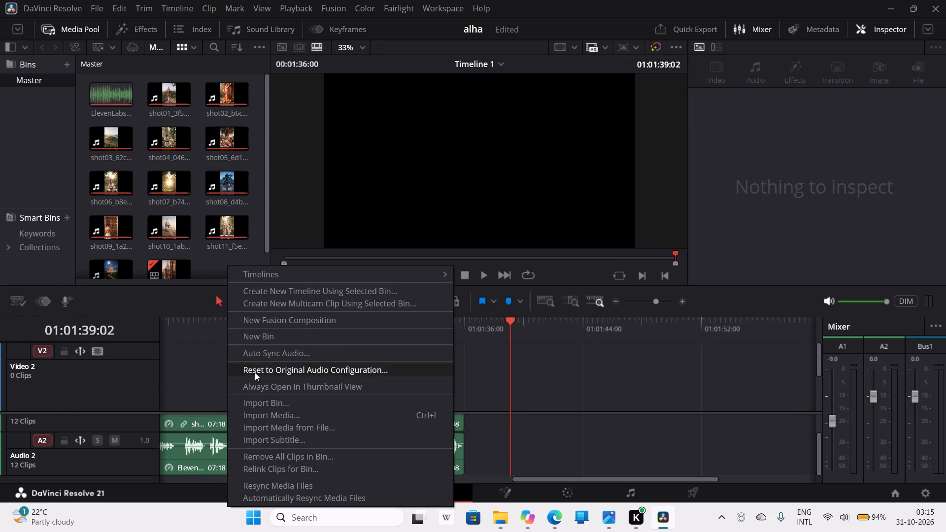
{"action": "left_click", "coordinate": [261, 412]}
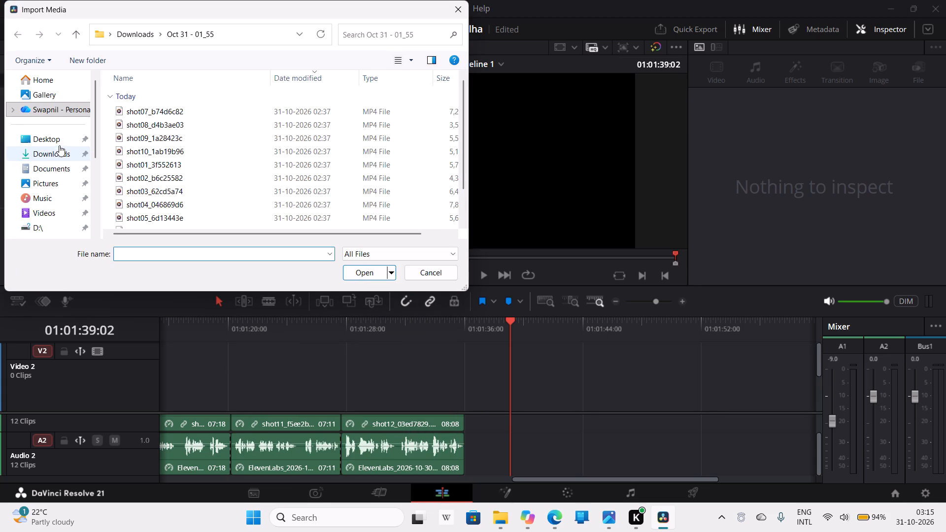
{"action": "left_click", "coordinate": [59, 142]}
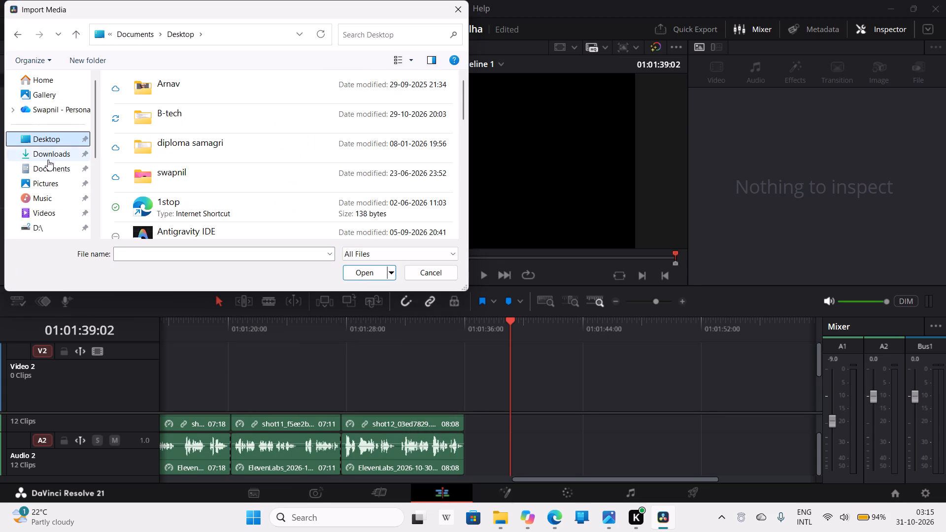
{"action": "scroll", "coordinate": [18, 216], "scroll_direction": "down", "scroll_amount": 1}
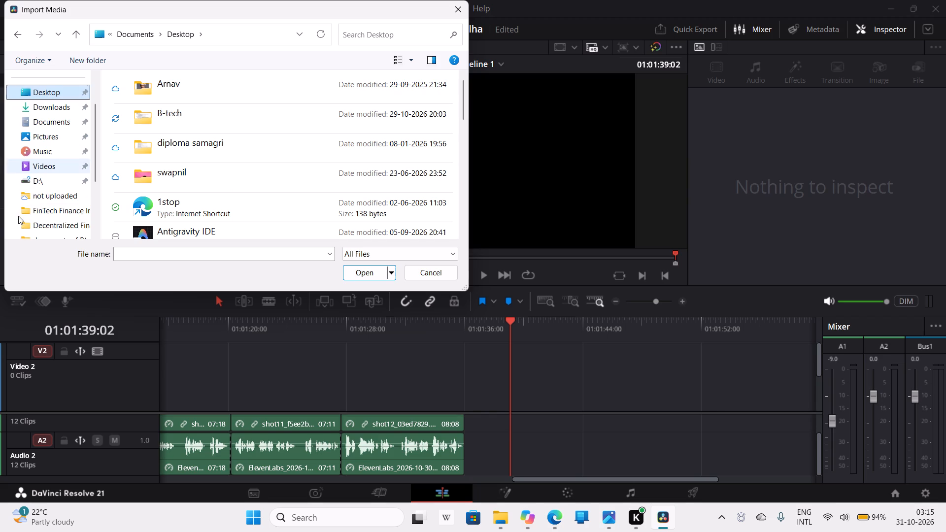
{"action": "scroll", "coordinate": [52, 201], "scroll_direction": "down", "scroll_amount": 1}
{"action": "scroll", "coordinate": [53, 177], "scroll_direction": "up", "scroll_amount": 1}
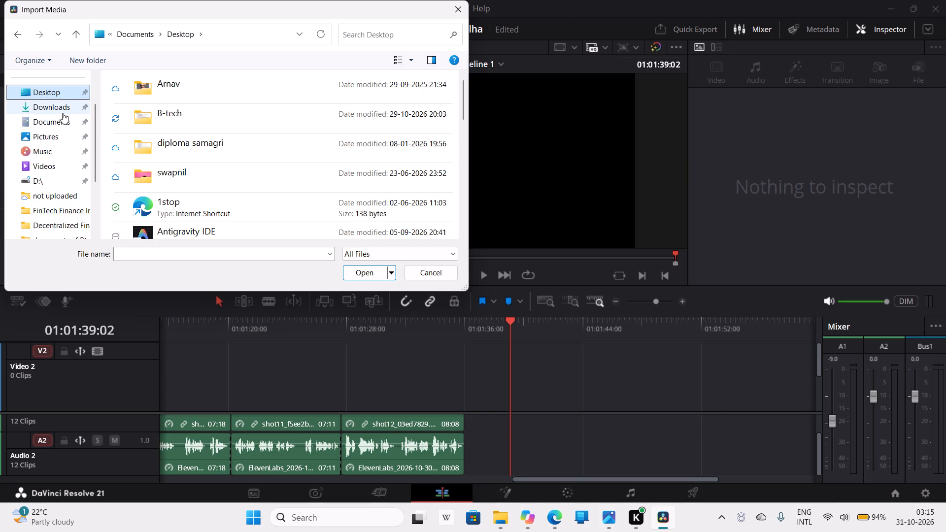
{"action": "left_click", "coordinate": [63, 109]}
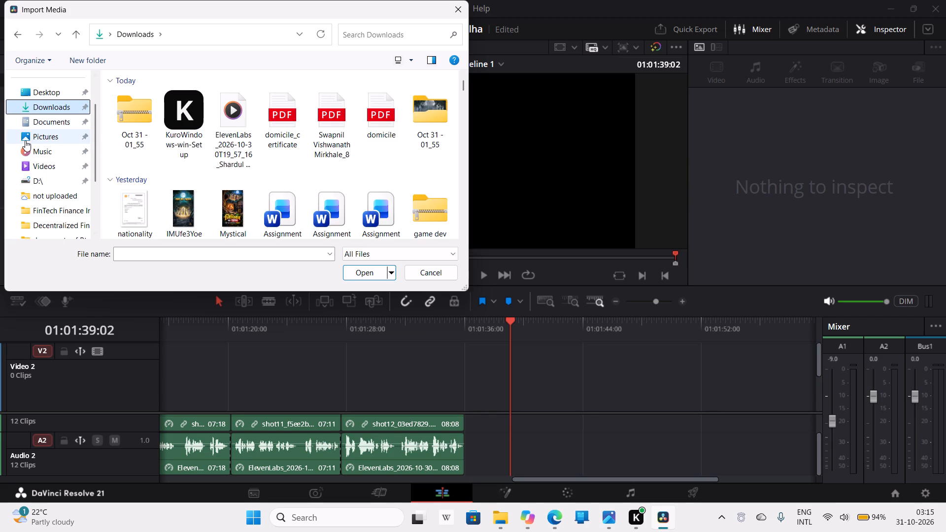
{"action": "scroll", "coordinate": [47, 118], "scroll_direction": "up", "scroll_amount": 2}
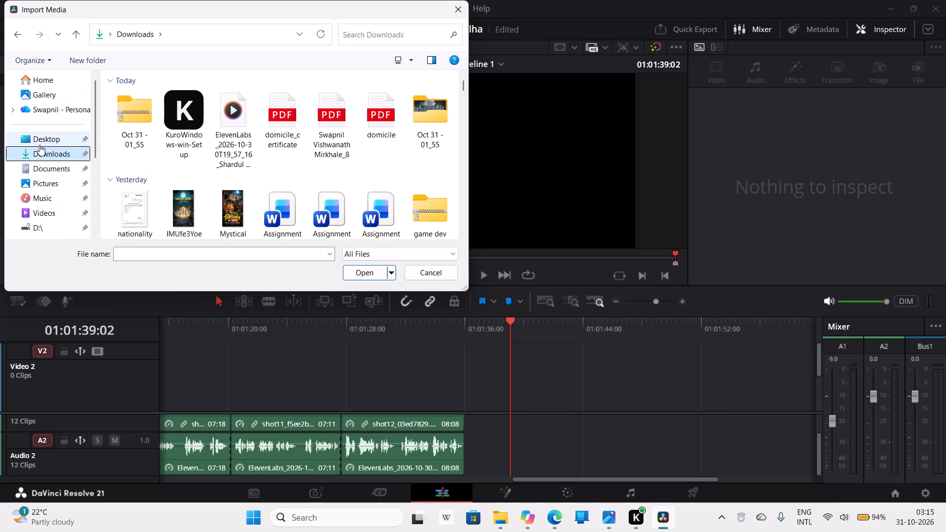
{"action": "left_click", "coordinate": [44, 138]}
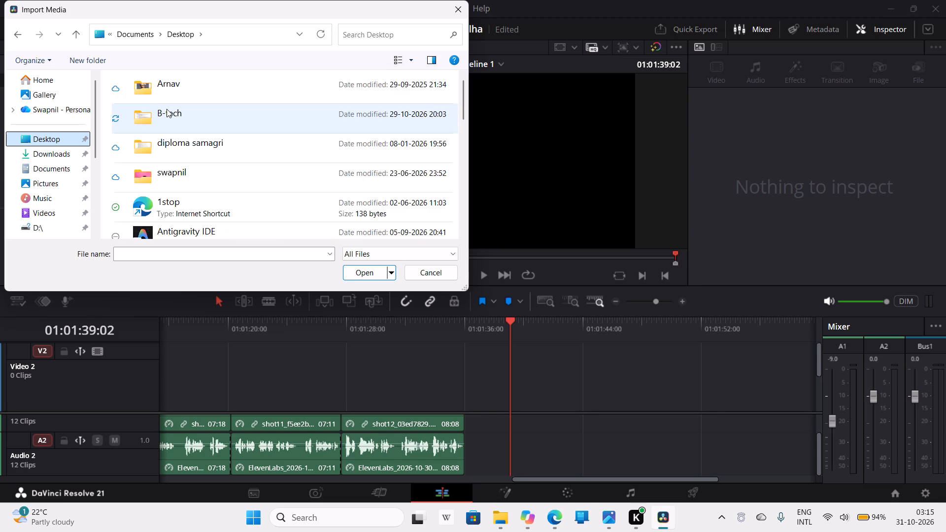
{"action": "scroll", "coordinate": [41, 214], "scroll_direction": "down", "scroll_amount": 2}
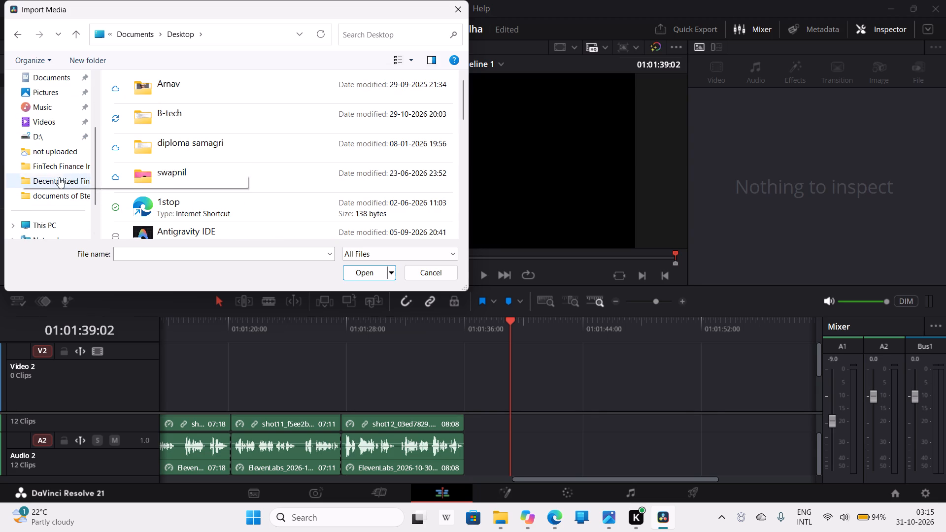
{"action": "scroll", "coordinate": [48, 203], "scroll_direction": "down", "scroll_amount": 2}
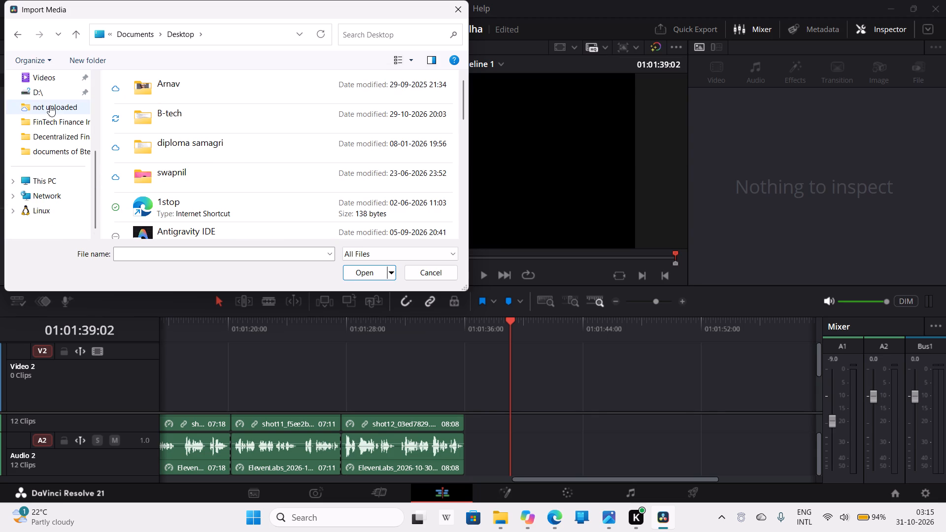
{"action": "left_click", "coordinate": [50, 104]}
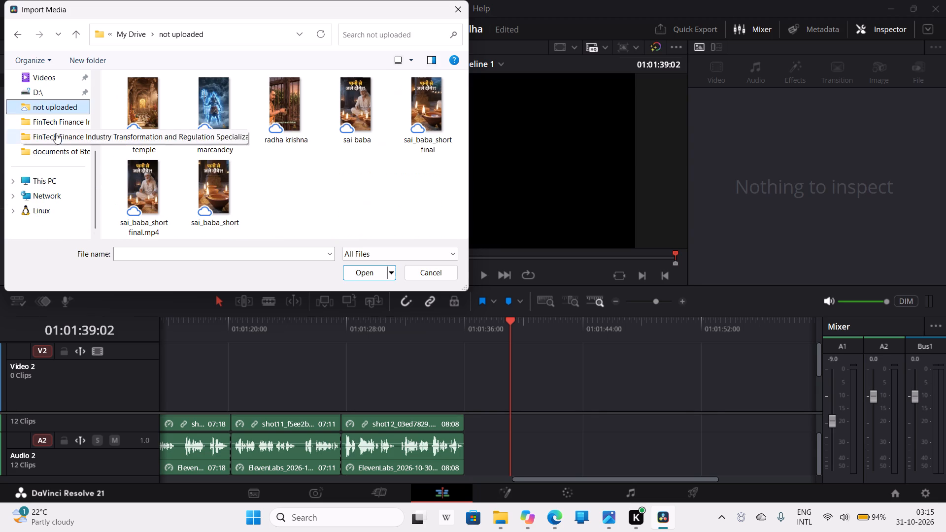
{"action": "left_click", "coordinate": [35, 75]}
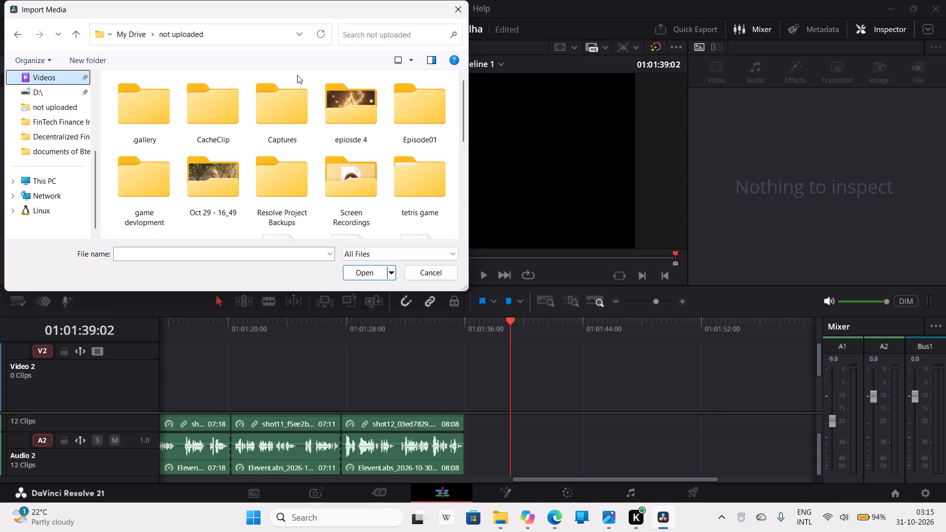
{"action": "double_click", "coordinate": [392, 103]}
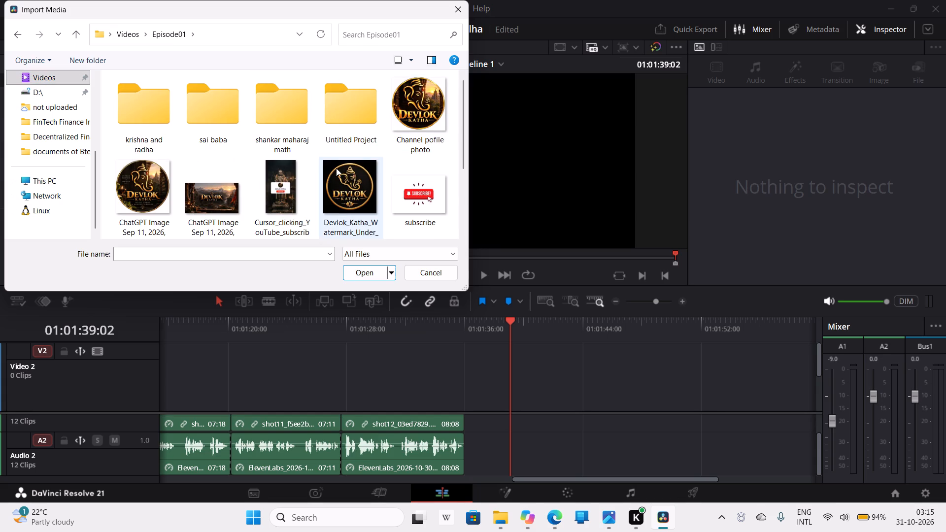
{"action": "scroll", "coordinate": [319, 179], "scroll_direction": "down", "scroll_amount": 2}
{"action": "left_click", "coordinate": [200, 189]}
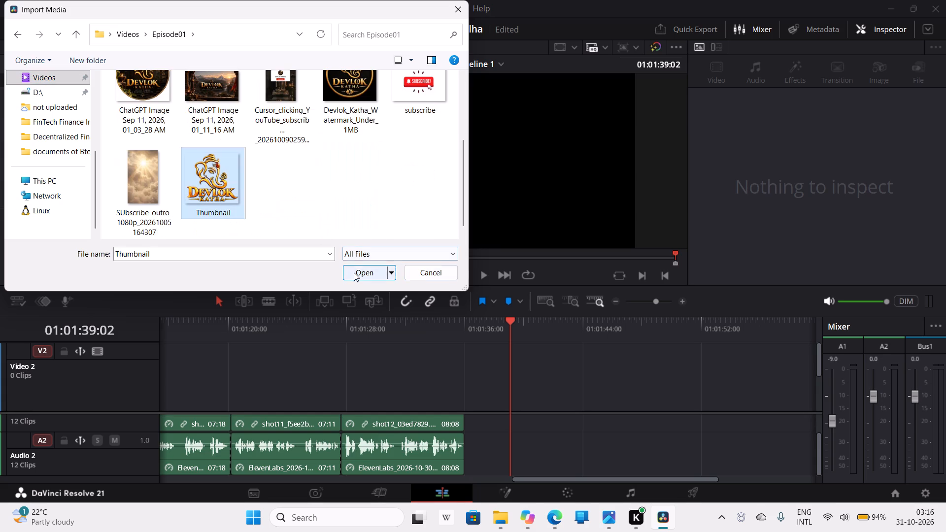
{"action": "left_click", "coordinate": [354, 272]}
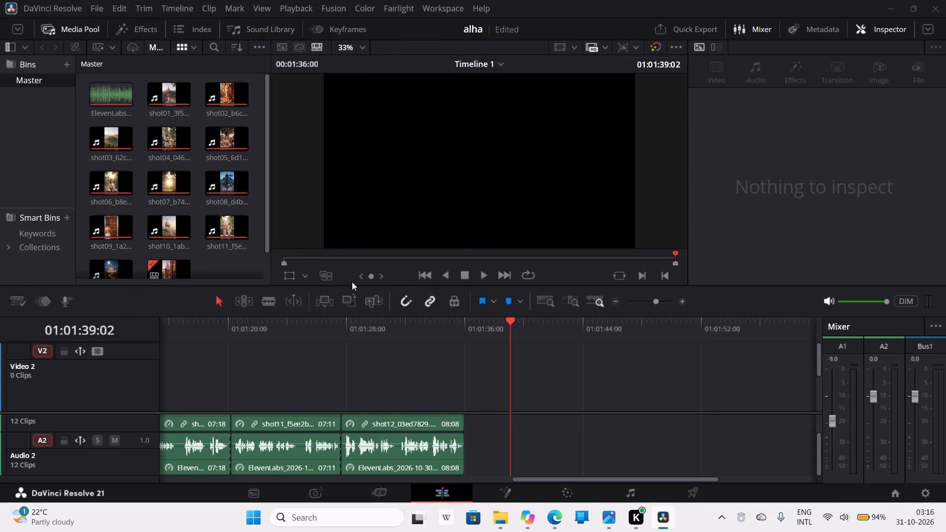
Place the Thumbnail logo image on the Video 2 track, starting just before 01:01:20:00, near the end of shot10.
{"action": "scroll", "coordinate": [590, 389], "scroll_direction": "up", "scroll_amount": 3}
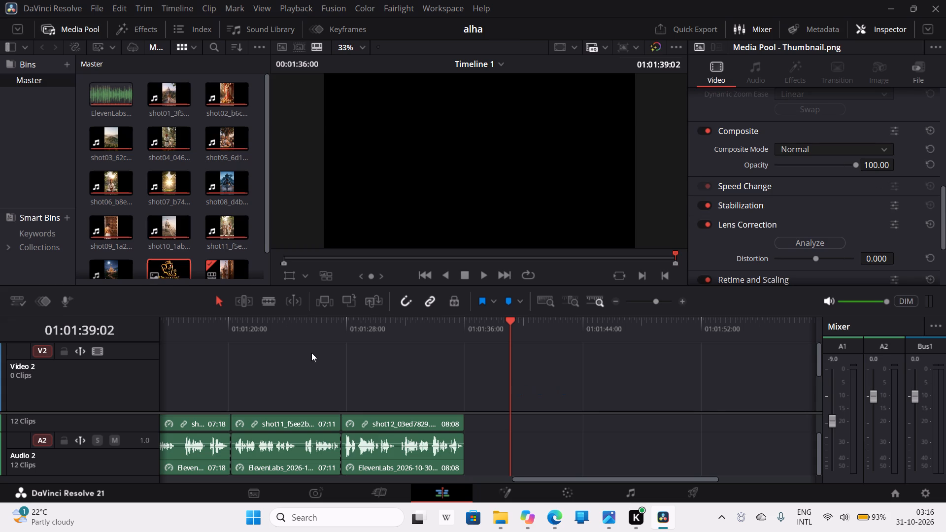
{"action": "scroll", "coordinate": [289, 352], "scroll_direction": "down", "scroll_amount": 1}
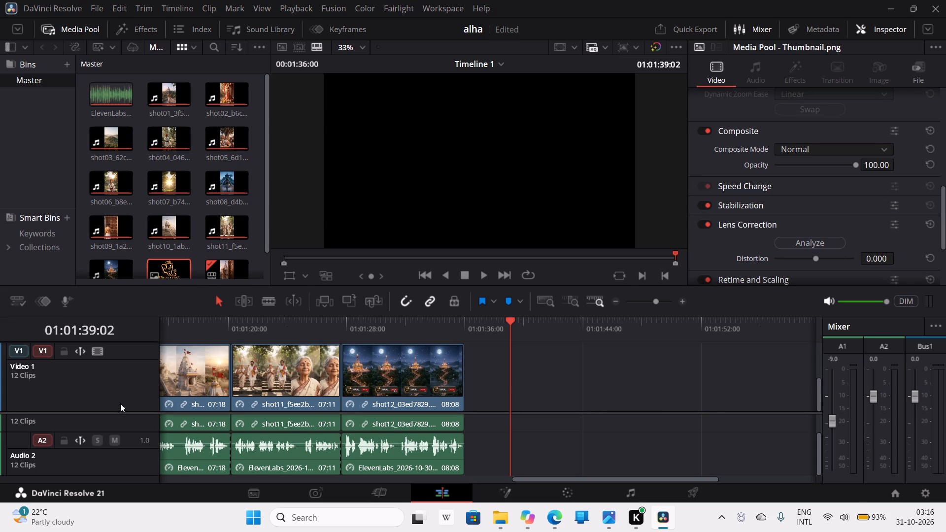
{"action": "right_click", "coordinate": [130, 370]}
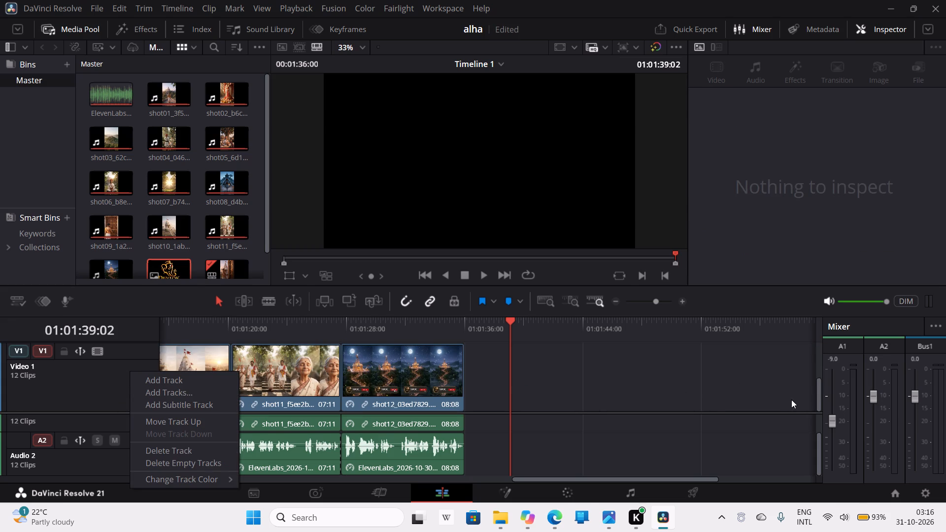
{"action": "left_click_drag", "start_coordinate": [817, 398], "coordinate": [815, 342]}
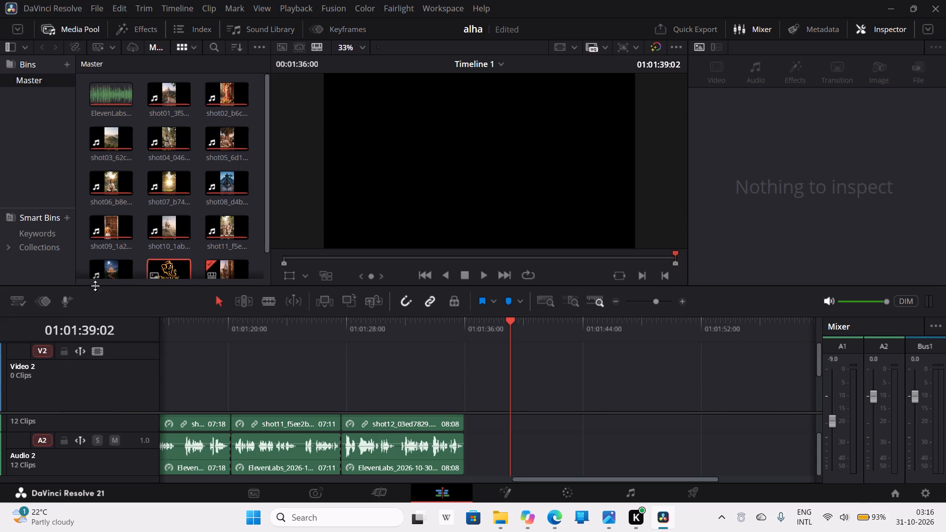
{"action": "left_click_drag", "start_coordinate": [159, 267], "coordinate": [222, 353]}
{"action": "left_click", "coordinate": [247, 376]}
Extend the start of the Thumbnail clip on Video 2 back to the beginning of the timeline, for a 01:24:15 duration.
{"action": "left_click_drag", "start_coordinate": [227, 382], "coordinate": [214, 381]}
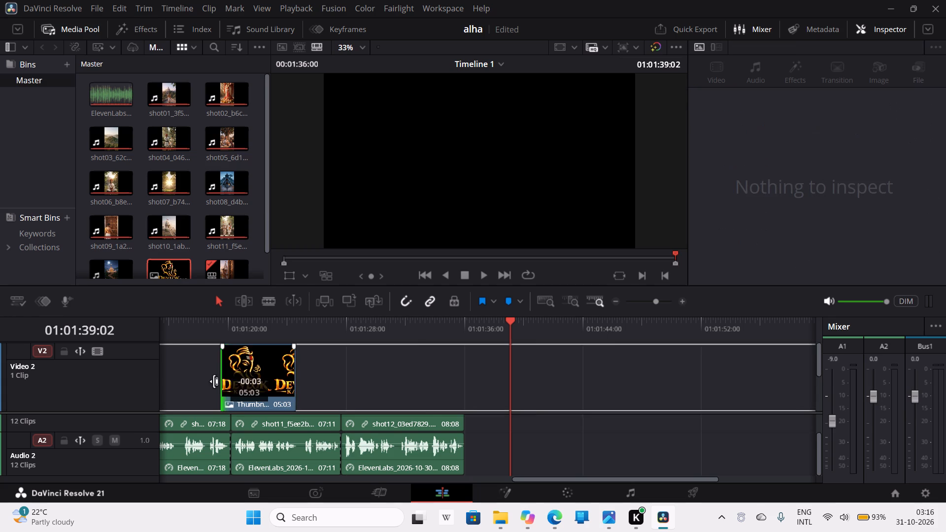
{"action": "left_click_drag", "start_coordinate": [214, 381], "coordinate": [73, 366]}
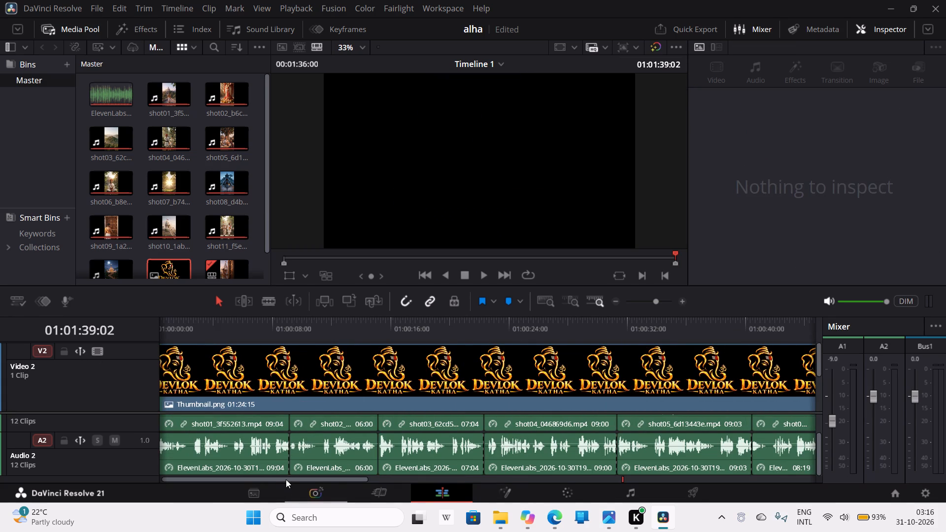
{"action": "left_click_drag", "start_coordinate": [286, 478], "coordinate": [238, 477]}
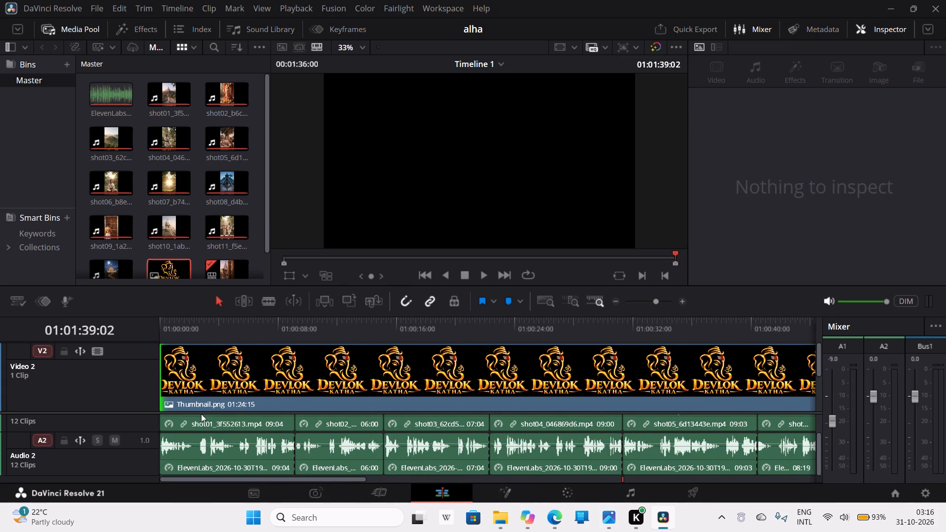
{"action": "left_click", "coordinate": [203, 376]}
{"action": "left_click_drag", "start_coordinate": [164, 377], "coordinate": [147, 378]}
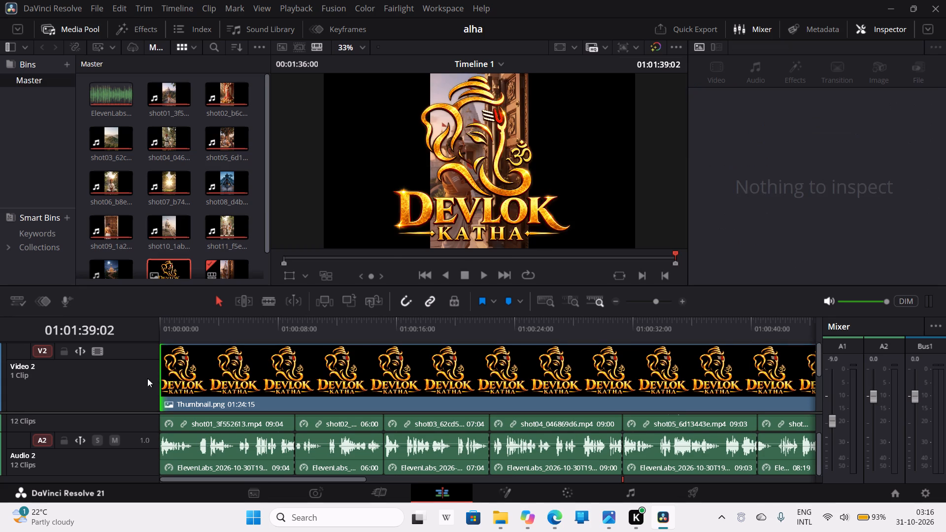
Extend the end of the Thumbnail clip on Video 2 to the end of shot12, for a 01:36:00 duration.
{"action": "left_click", "coordinate": [255, 380]}
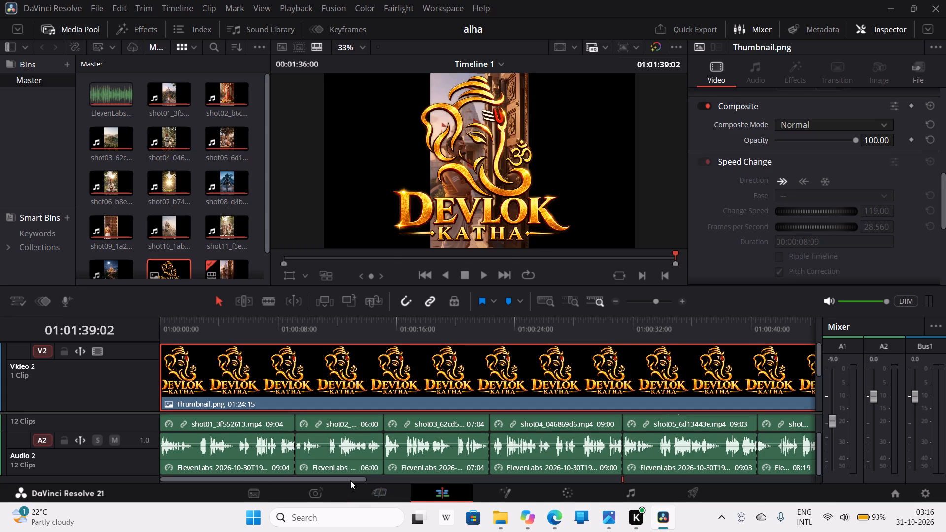
{"action": "left_click_drag", "start_coordinate": [350, 480], "coordinate": [542, 474]}
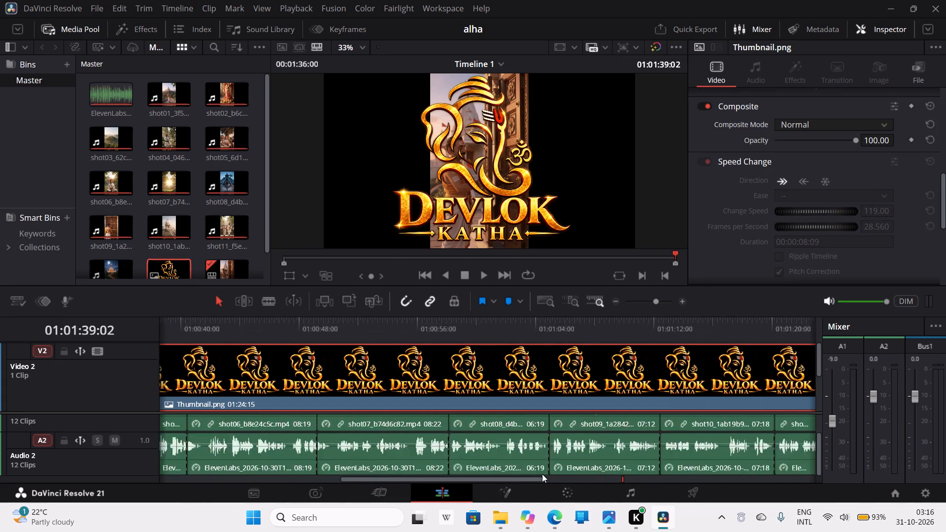
{"action": "left_click_drag", "start_coordinate": [542, 474], "coordinate": [641, 473]}
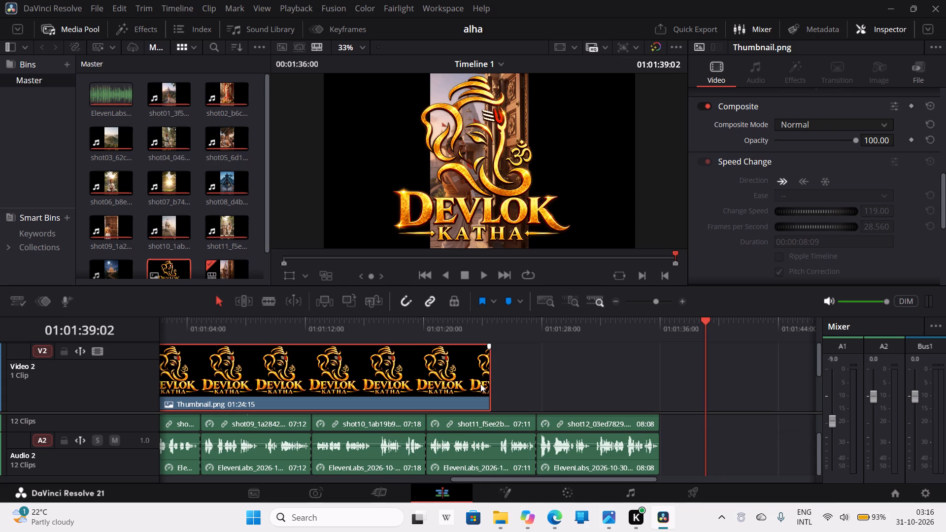
{"action": "left_click_drag", "start_coordinate": [484, 384], "coordinate": [636, 388]}
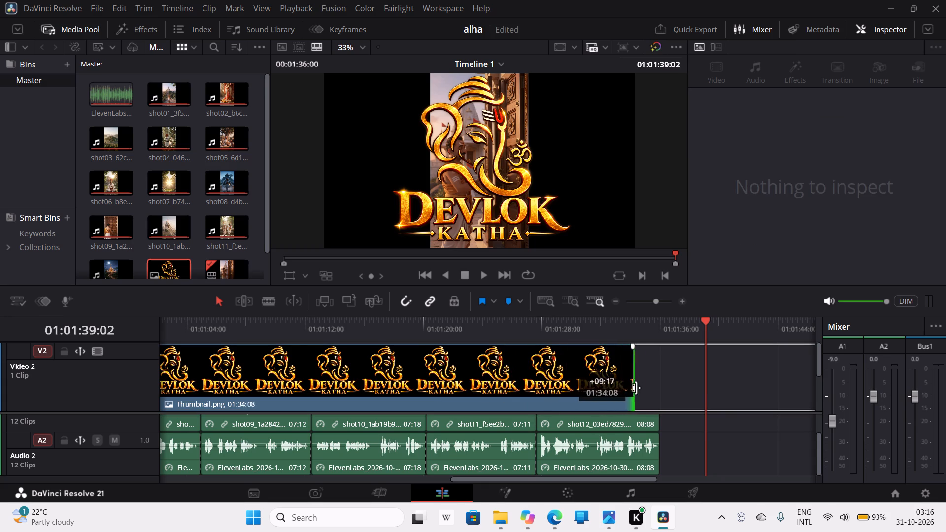
{"action": "left_click_drag", "start_coordinate": [636, 388], "coordinate": [648, 388]}
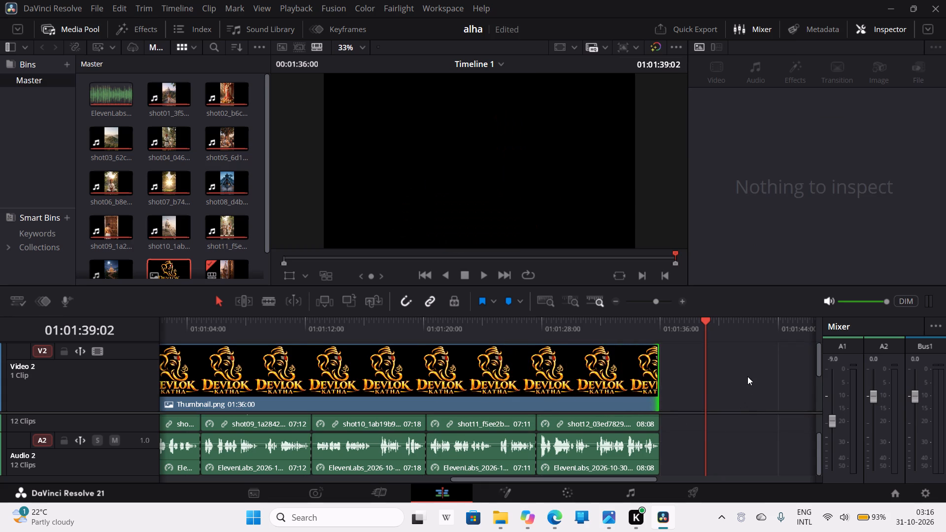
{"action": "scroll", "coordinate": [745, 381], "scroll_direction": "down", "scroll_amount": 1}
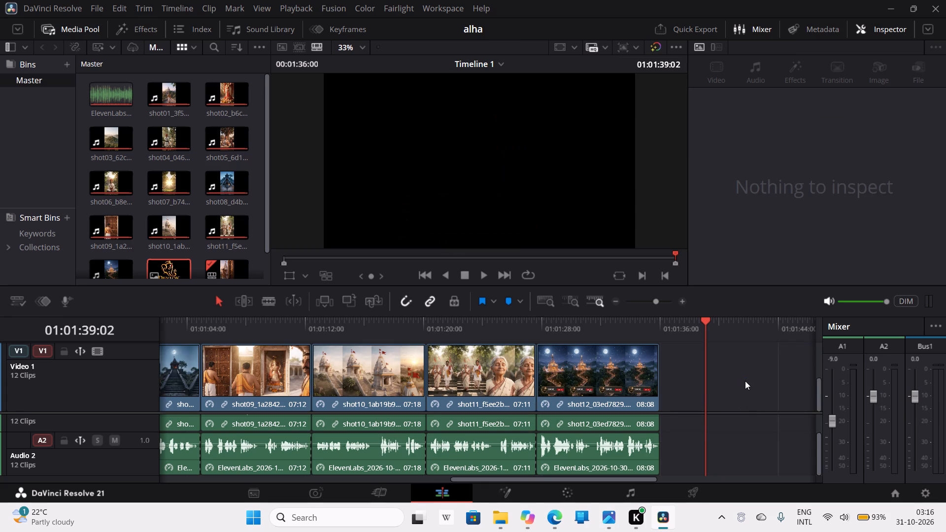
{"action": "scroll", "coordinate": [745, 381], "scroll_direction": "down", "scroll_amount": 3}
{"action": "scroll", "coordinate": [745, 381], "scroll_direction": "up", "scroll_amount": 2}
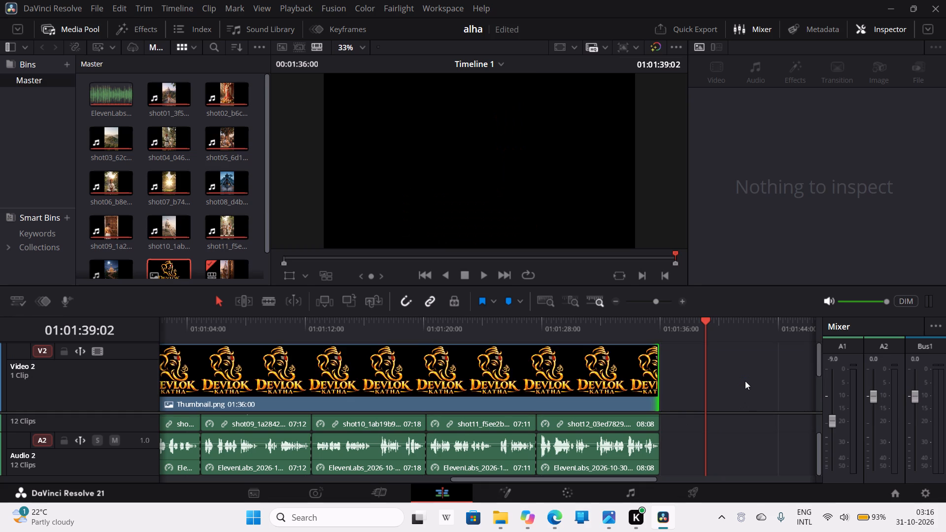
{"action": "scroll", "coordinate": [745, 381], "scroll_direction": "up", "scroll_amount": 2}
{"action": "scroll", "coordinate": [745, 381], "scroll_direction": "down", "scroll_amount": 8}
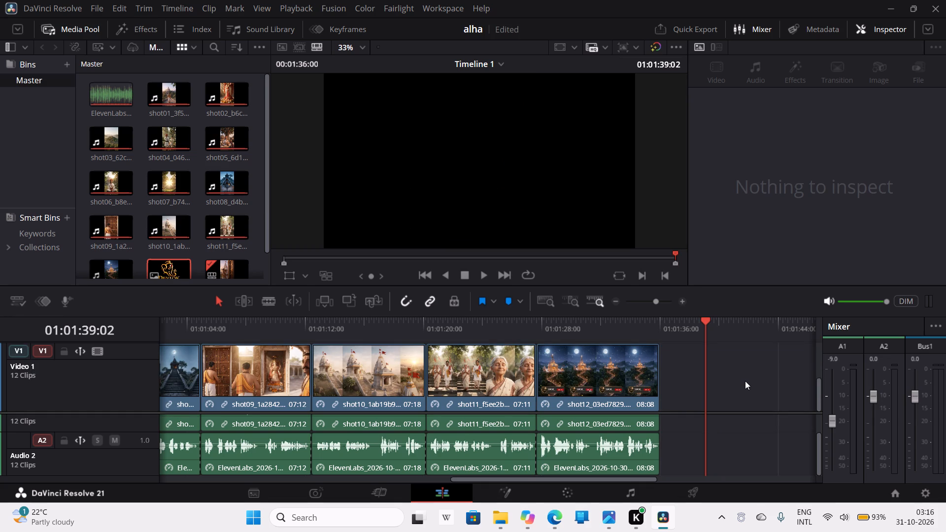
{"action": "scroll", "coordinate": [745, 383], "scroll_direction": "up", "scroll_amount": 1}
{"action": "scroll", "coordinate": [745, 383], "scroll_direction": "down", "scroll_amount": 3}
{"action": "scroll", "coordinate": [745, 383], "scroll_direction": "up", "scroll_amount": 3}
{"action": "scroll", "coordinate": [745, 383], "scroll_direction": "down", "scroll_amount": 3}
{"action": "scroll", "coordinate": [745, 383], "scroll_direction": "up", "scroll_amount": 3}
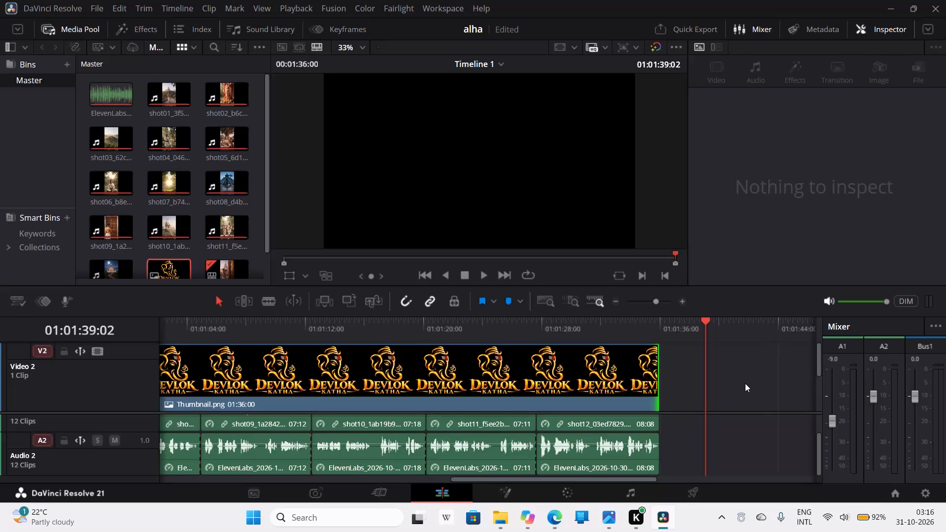
Shrink the Thumbnail logo clip on Video 2 to a zoom of 0.070 in both X and Y.
{"action": "scroll", "coordinate": [745, 383], "scroll_direction": "down", "scroll_amount": 3}
{"action": "scroll", "coordinate": [745, 383], "scroll_direction": "up", "scroll_amount": 2}
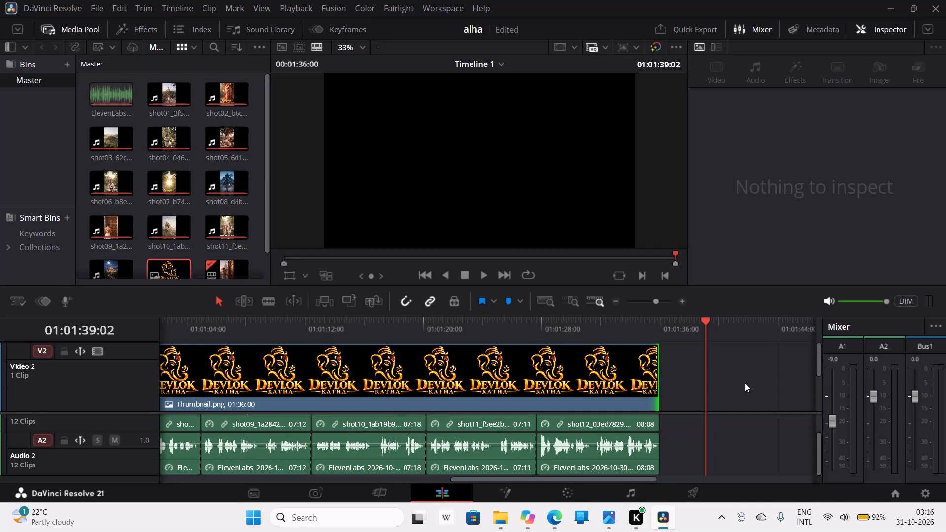
{"action": "scroll", "coordinate": [212, 238], "scroll_direction": "down", "scroll_amount": 5}
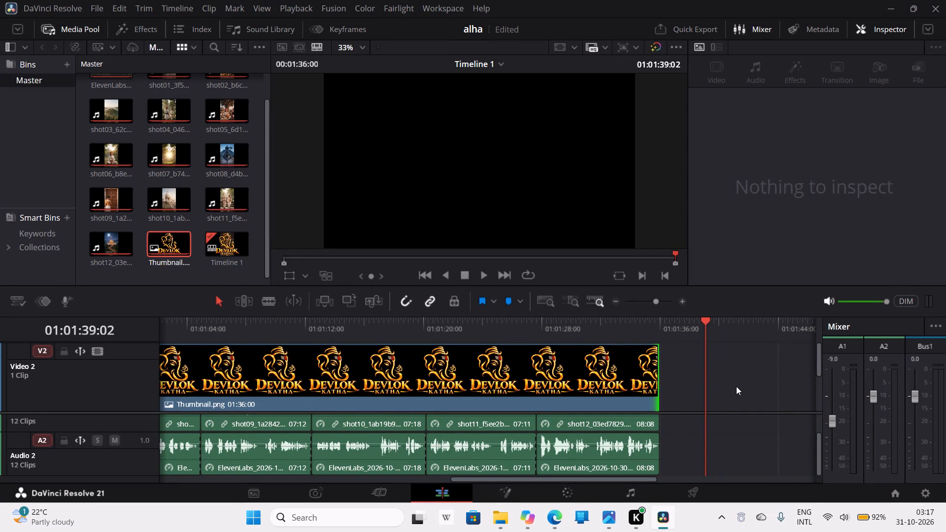
{"action": "left_click", "coordinate": [526, 382]}
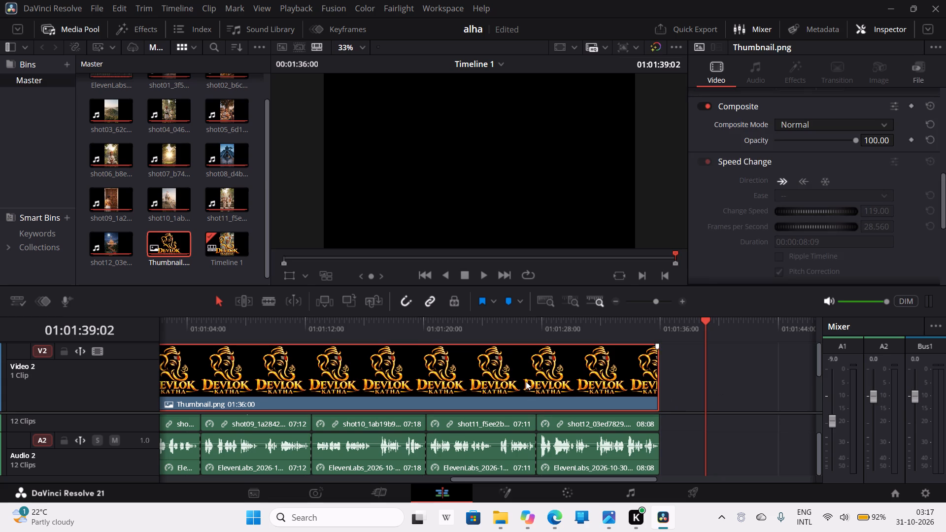
{"action": "scroll", "coordinate": [732, 145], "scroll_direction": "up", "scroll_amount": 1}
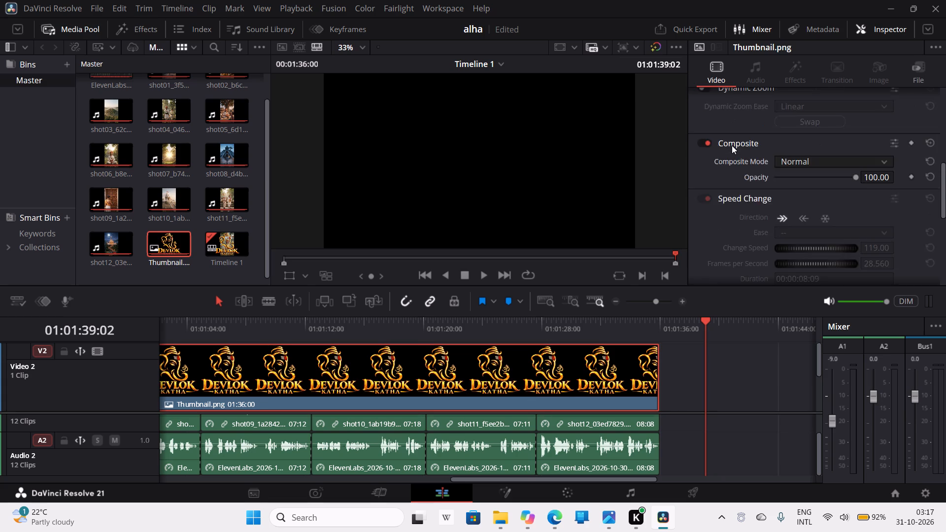
{"action": "scroll", "coordinate": [732, 145], "scroll_direction": "down", "scroll_amount": 2}
{"action": "scroll", "coordinate": [732, 147], "scroll_direction": "up", "scroll_amount": 14}
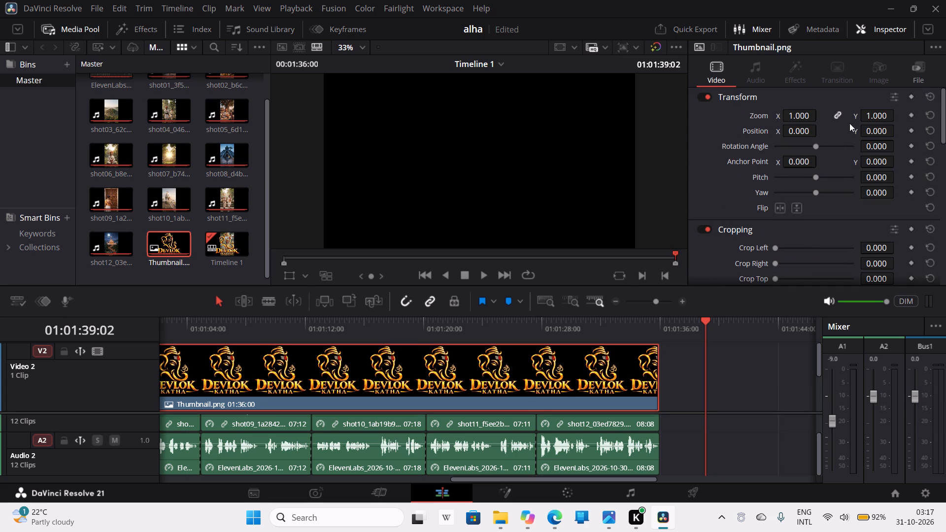
{"action": "left_click_drag", "start_coordinate": [806, 118], "coordinate": [734, 121]}
{"action": "left_click_drag", "start_coordinate": [734, 121], "coordinate": [739, 123]}
{"action": "left_click_drag", "start_coordinate": [739, 123], "coordinate": [737, 122]}
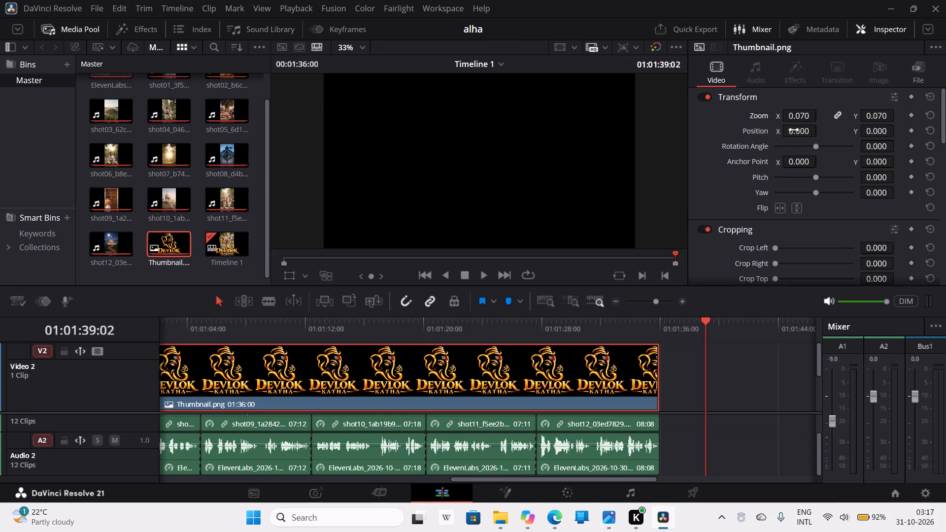
Shift the Thumbnail logo horizontally to a Position X of 351.
{"action": "left_click_drag", "start_coordinate": [794, 130], "coordinate": [819, 136]}
{"action": "left_click_drag", "start_coordinate": [819, 136], "coordinate": [837, 125]}
{"action": "left_click_drag", "start_coordinate": [837, 125], "coordinate": [840, 125]}
{"action": "left_click_drag", "start_coordinate": [840, 125], "coordinate": [868, 110]}
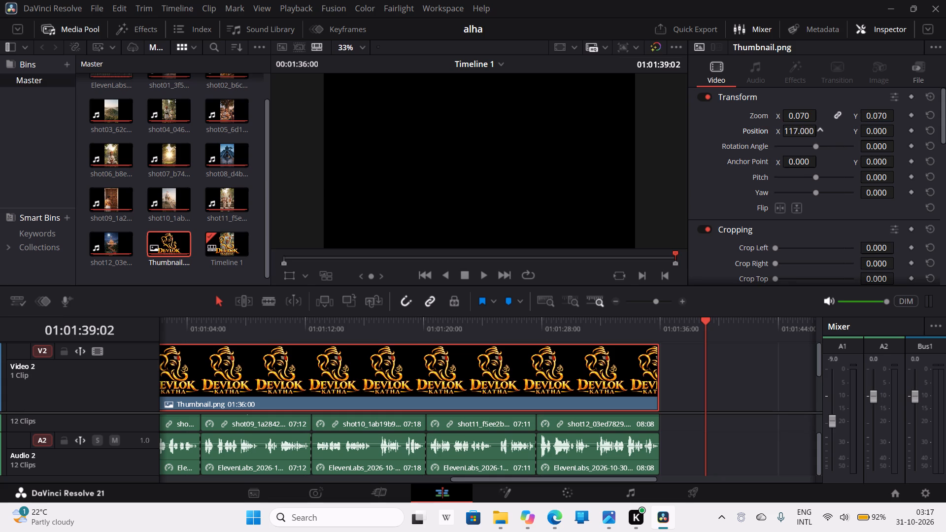
{"action": "left_click_drag", "start_coordinate": [868, 110], "coordinate": [883, 98]}
{"action": "left_click_drag", "start_coordinate": [883, 98], "coordinate": [524, 268]}
{"action": "left_click_drag", "start_coordinate": [524, 268], "coordinate": [564, 276]}
{"action": "left_click_drag", "start_coordinate": [564, 276], "coordinate": [551, 272]}
{"action": "left_click_drag", "start_coordinate": [551, 272], "coordinate": [546, 272]}
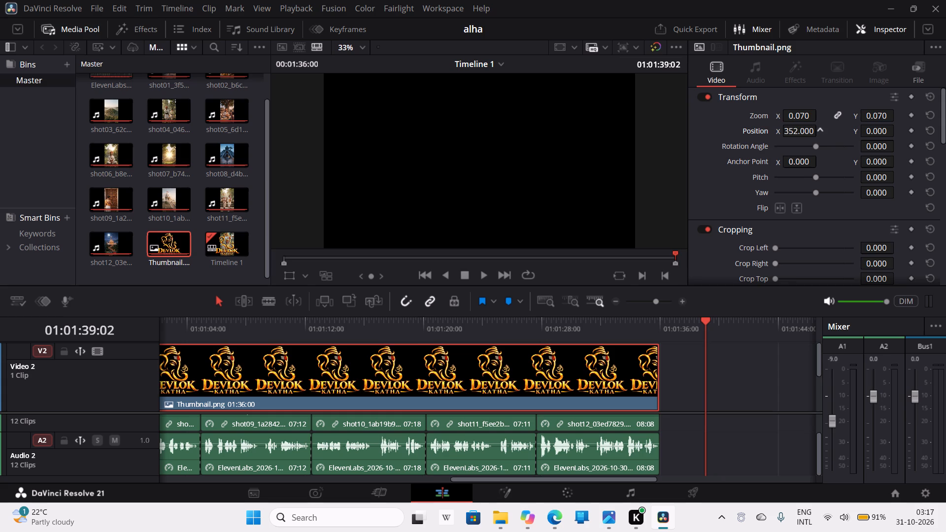
{"action": "left_click_drag", "start_coordinate": [546, 272], "coordinate": [545, 272]}
Lower the Thumbnail logo in the frame to a Position Y of -457.
{"action": "left_click_drag", "start_coordinate": [884, 132], "coordinate": [860, 136]}
{"action": "left_click_drag", "start_coordinate": [860, 136], "coordinate": [755, 144]}
{"action": "left_click_drag", "start_coordinate": [755, 144], "coordinate": [626, 140]}
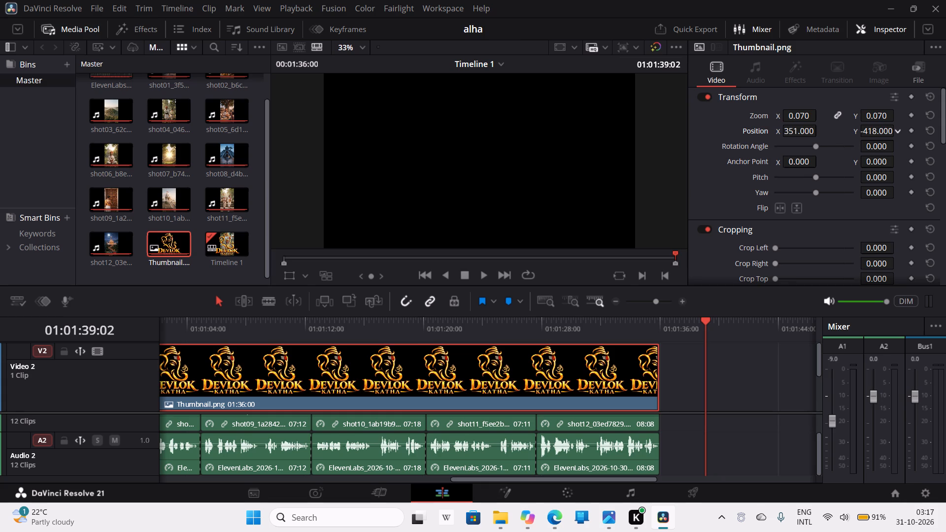
{"action": "left_click_drag", "start_coordinate": [626, 140], "coordinate": [605, 143]}
{"action": "left_click_drag", "start_coordinate": [605, 143], "coordinate": [603, 143]}
Scrub back and forth through shot11 and shot12 to check the logo's size and placement over the footage and the subscribe banner.
{"action": "left_click_drag", "start_coordinate": [697, 321], "coordinate": [645, 327]}
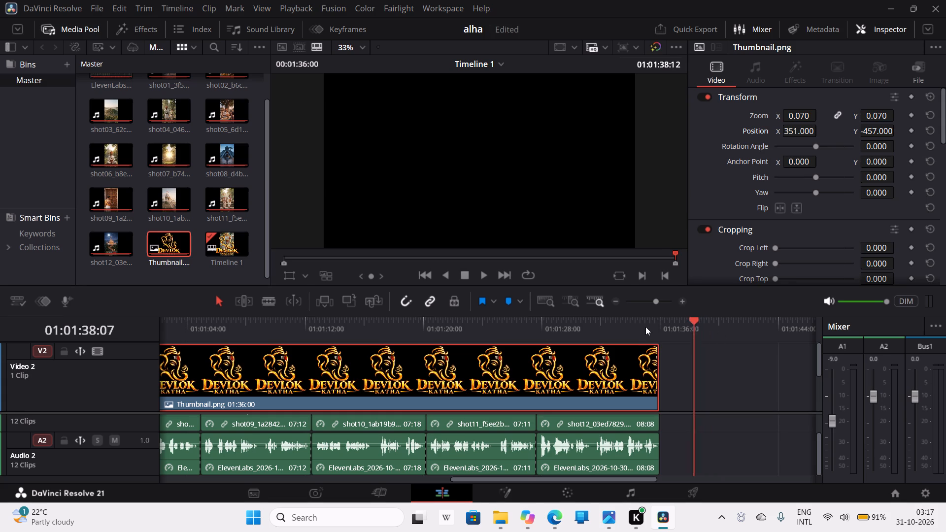
{"action": "left_click_drag", "start_coordinate": [645, 327], "coordinate": [550, 332]}
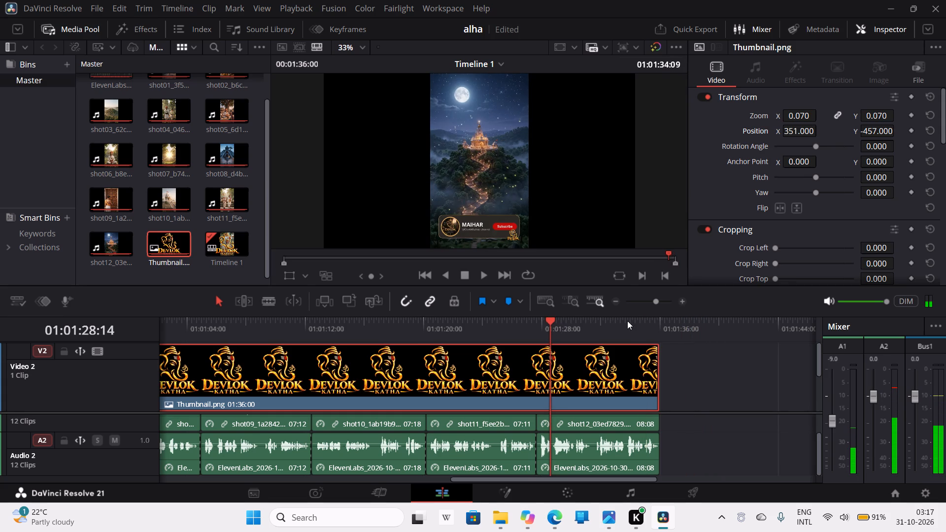
{"action": "left_click_drag", "start_coordinate": [545, 322], "coordinate": [481, 325]}
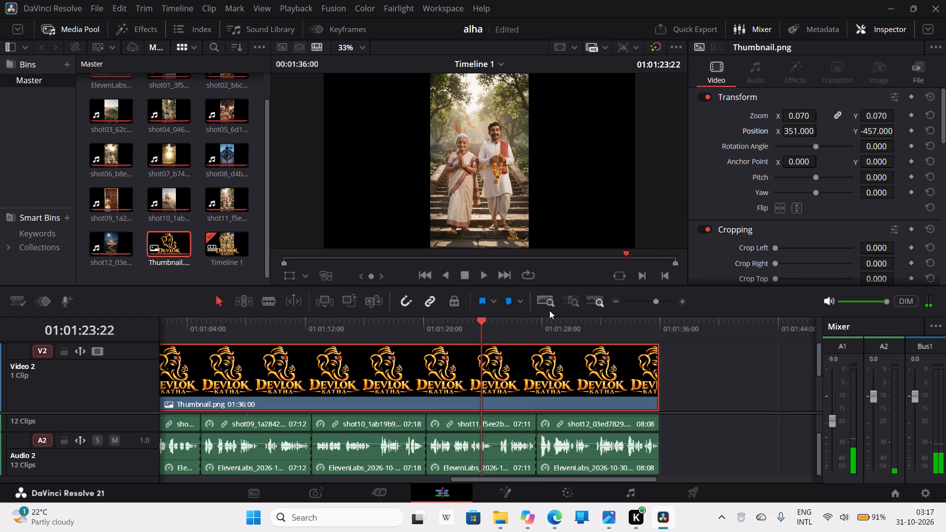
{"action": "left_click_drag", "start_coordinate": [483, 325], "coordinate": [474, 327]}
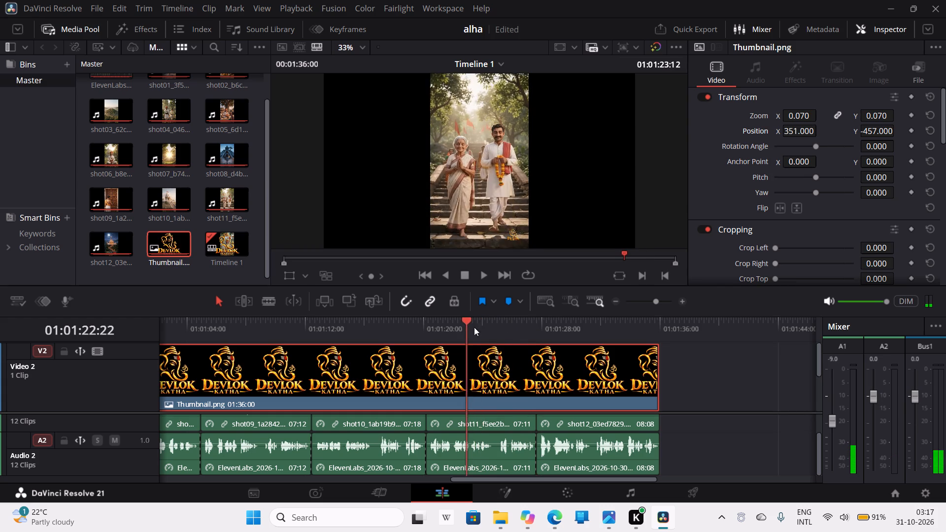
{"action": "left_click_drag", "start_coordinate": [474, 327], "coordinate": [583, 319]}
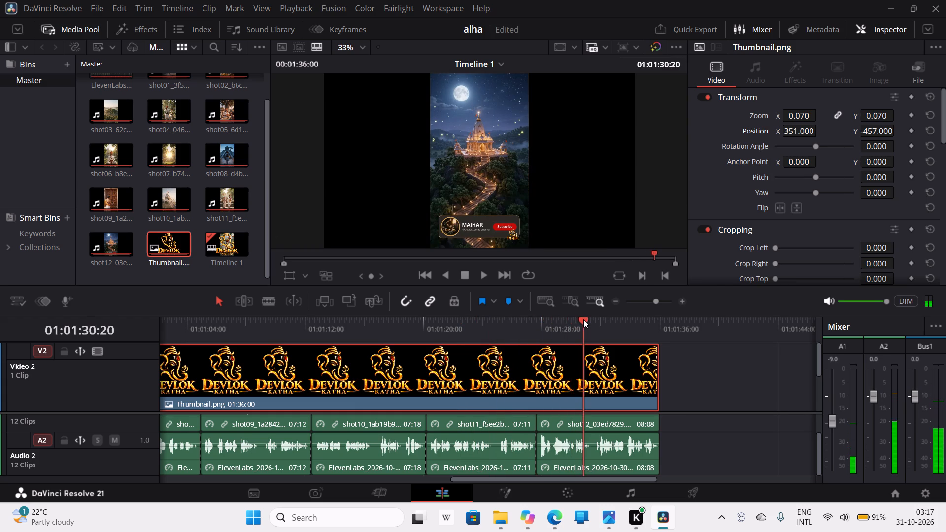
{"action": "left_click_drag", "start_coordinate": [583, 319], "coordinate": [542, 320]}
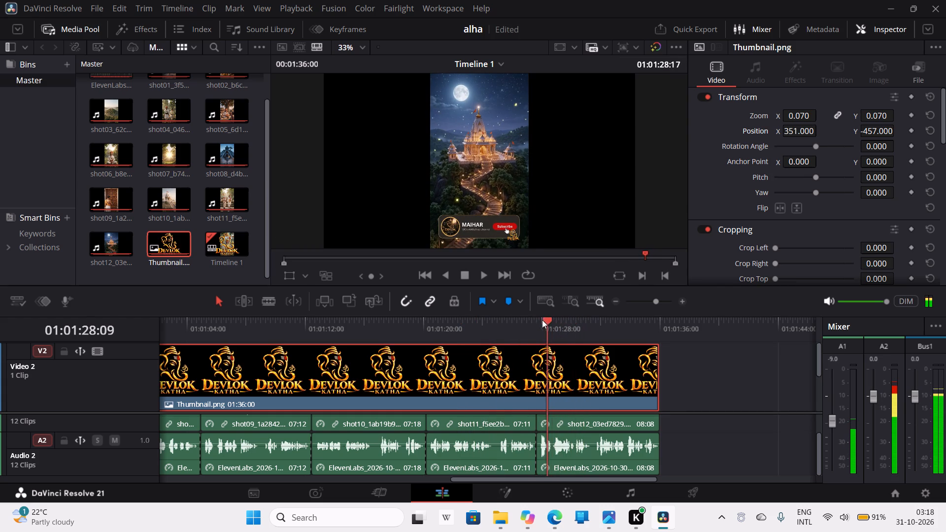
{"action": "left_click_drag", "start_coordinate": [542, 320], "coordinate": [546, 322]}
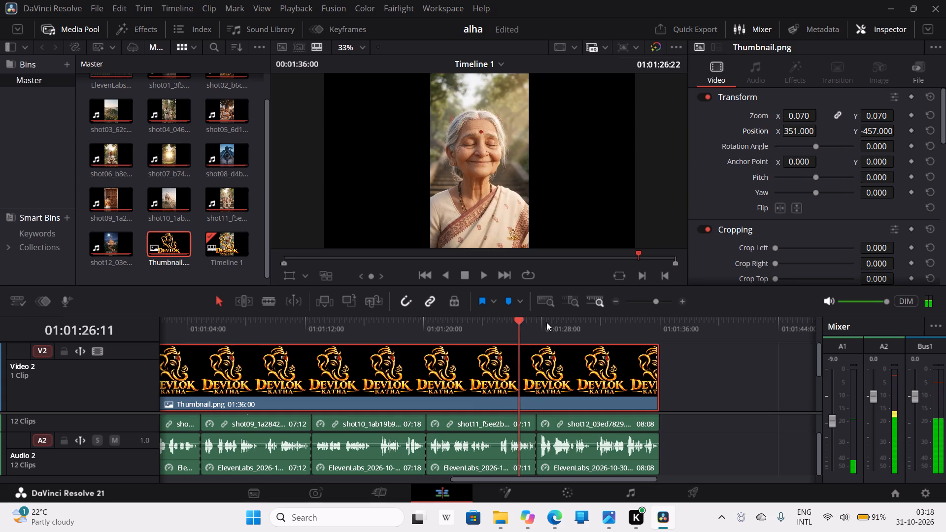
{"action": "left_click_drag", "start_coordinate": [546, 322], "coordinate": [608, 310]}
{"action": "left_click_drag", "start_coordinate": [602, 325], "coordinate": [602, 326]}
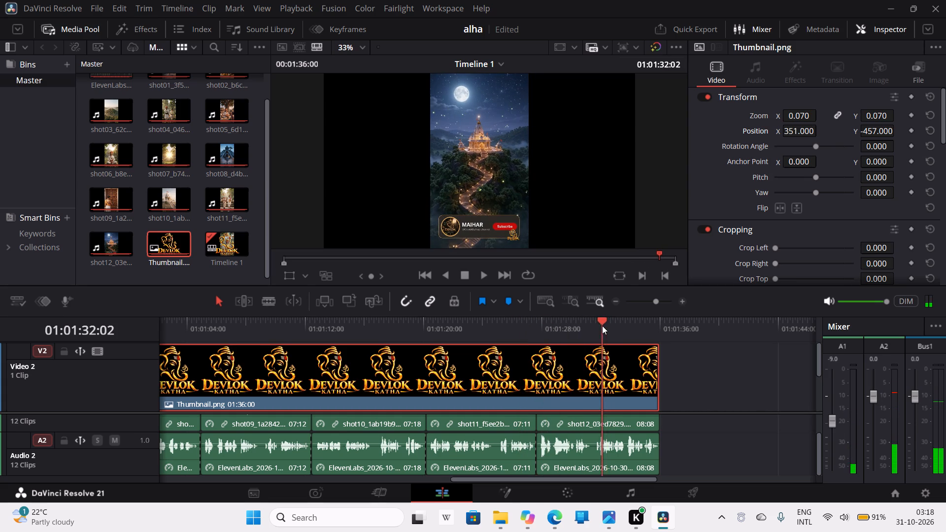
{"action": "left_click_drag", "start_coordinate": [602, 326], "coordinate": [610, 326]}
{"action": "left_click_drag", "start_coordinate": [610, 326], "coordinate": [629, 324]}
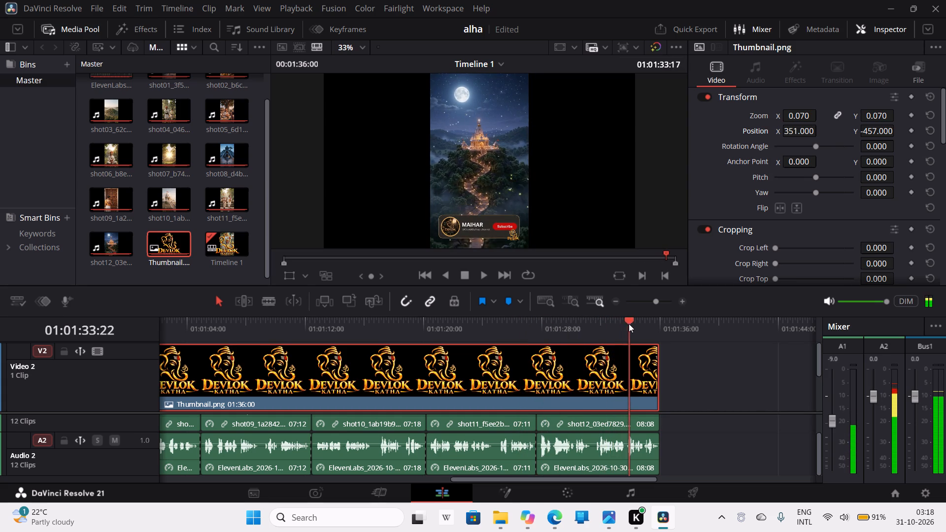
{"action": "left_click_drag", "start_coordinate": [629, 324], "coordinate": [642, 324]}
{"action": "left_click", "coordinate": [606, 369]}
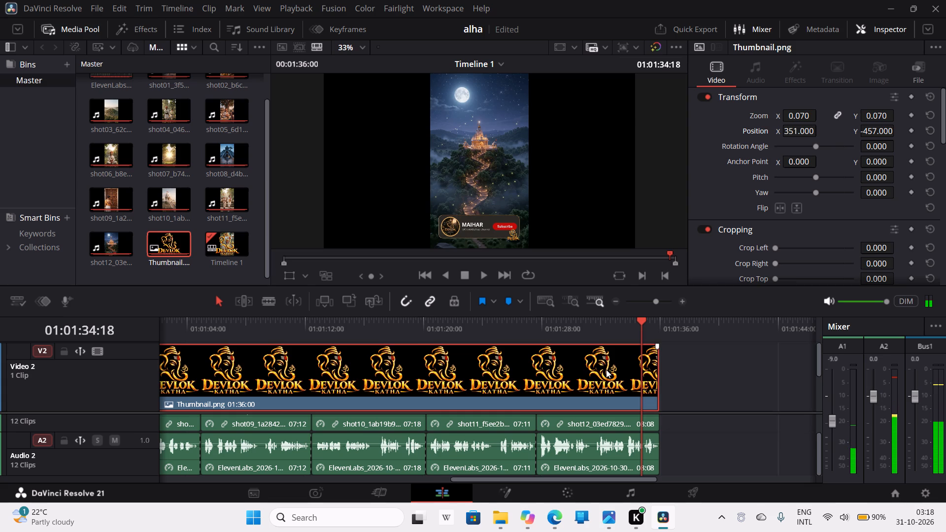
{"action": "scroll", "coordinate": [716, 358], "scroll_direction": "down", "scroll_amount": 2}
{"action": "scroll", "coordinate": [716, 358], "scroll_direction": "up", "scroll_amount": 2}
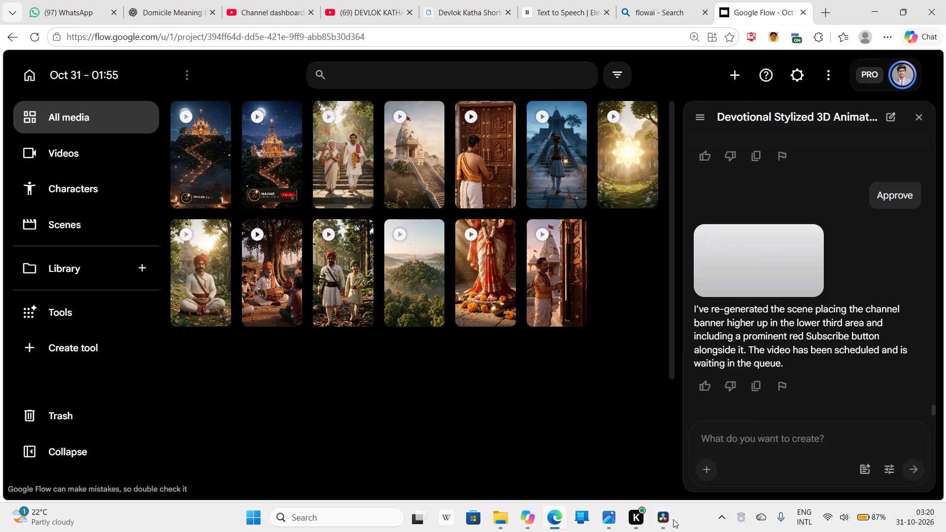
{"action": "left_click", "coordinate": [668, 522]}
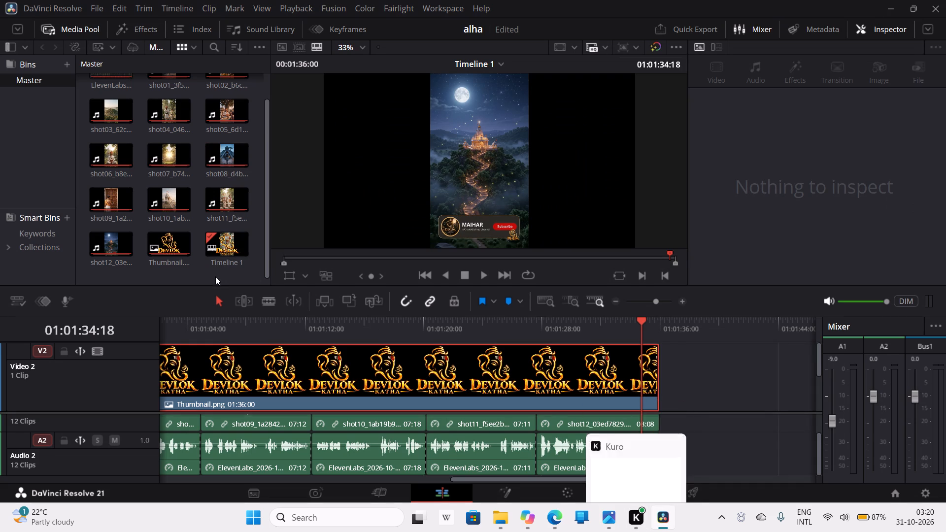
{"action": "right_click", "coordinate": [199, 276]}
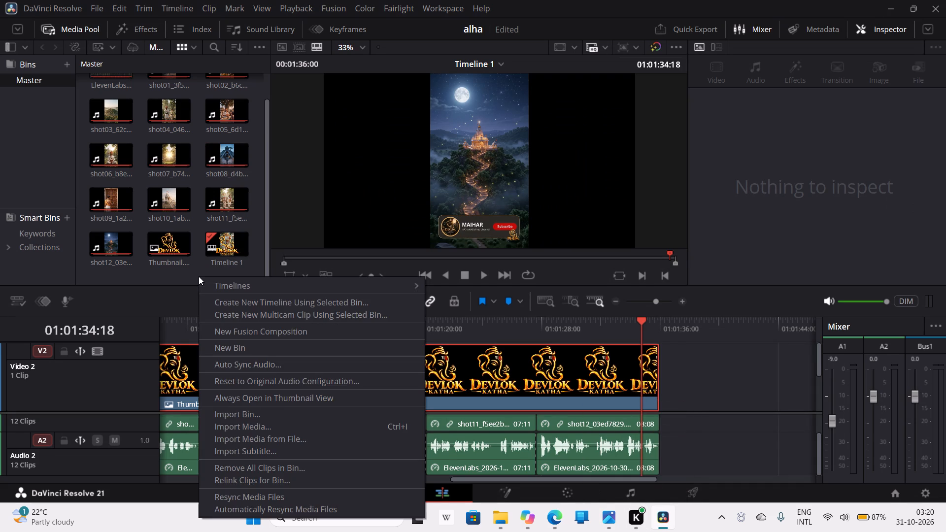
{"action": "left_click", "coordinate": [240, 421]}
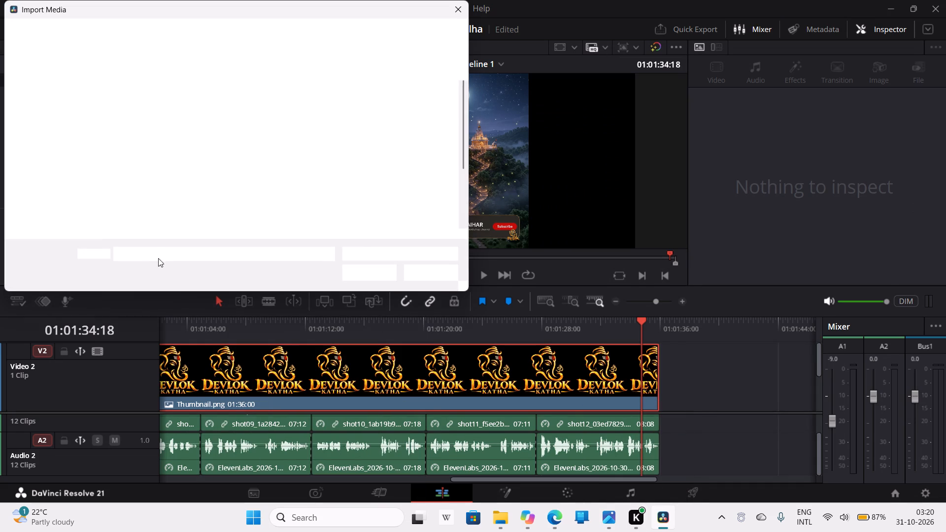
{"action": "left_click", "coordinate": [69, 150]}
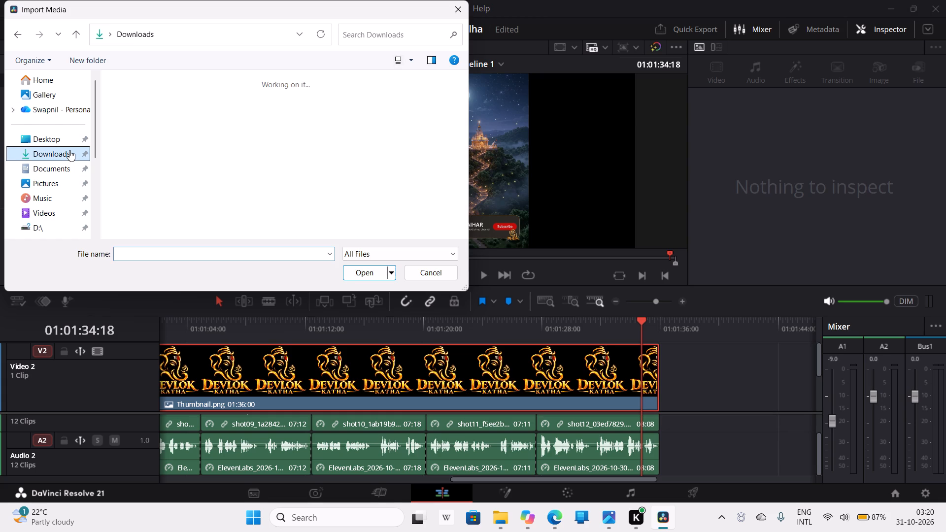
{"action": "left_click", "coordinate": [117, 114]}
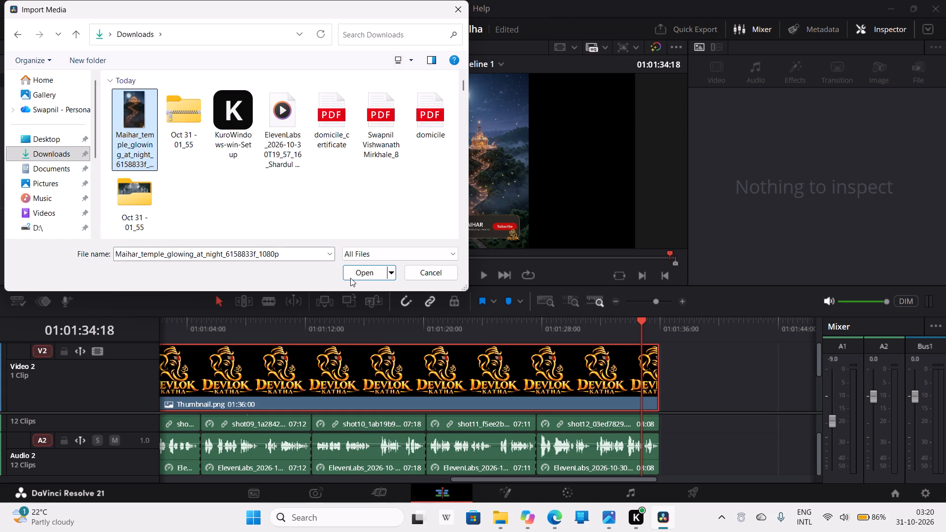
{"action": "left_click", "coordinate": [367, 273]}
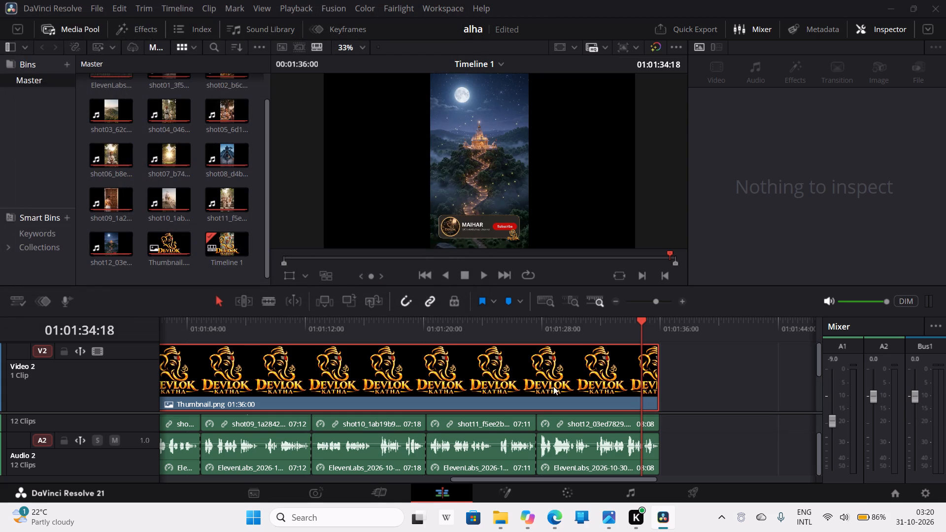
Delete the shot12 clip with the MAIHAR banner from the end of the Video 1 track.
{"action": "scroll", "coordinate": [765, 396], "scroll_direction": "down", "scroll_amount": 4}
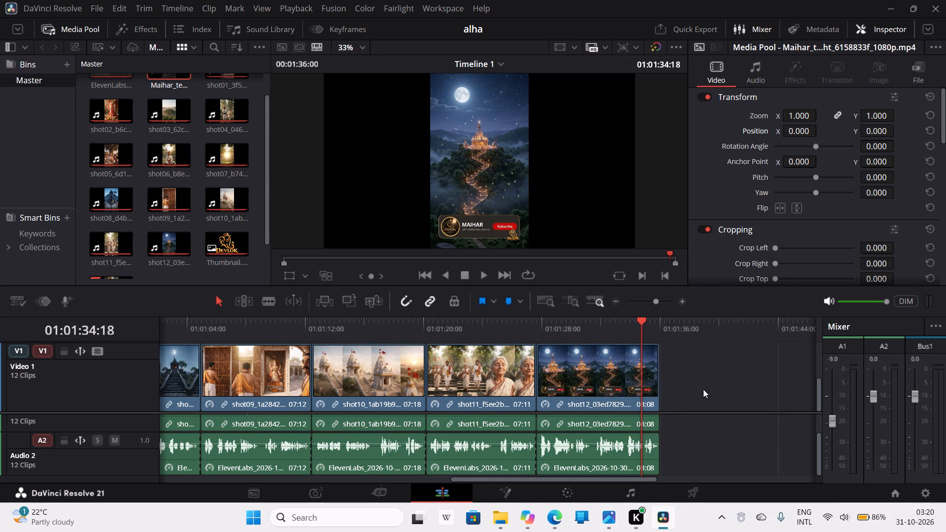
{"action": "left_click", "coordinate": [595, 382]}
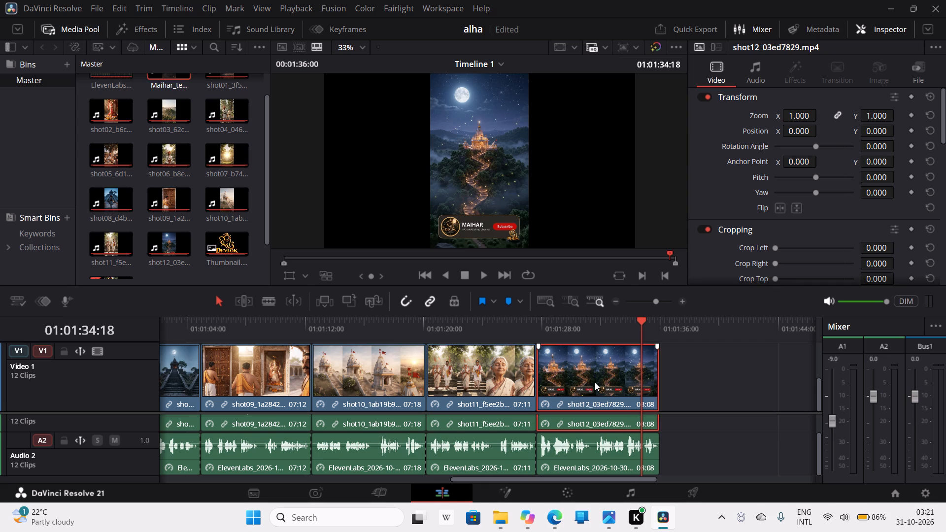
{"action": "key", "text": "BackSpace"}
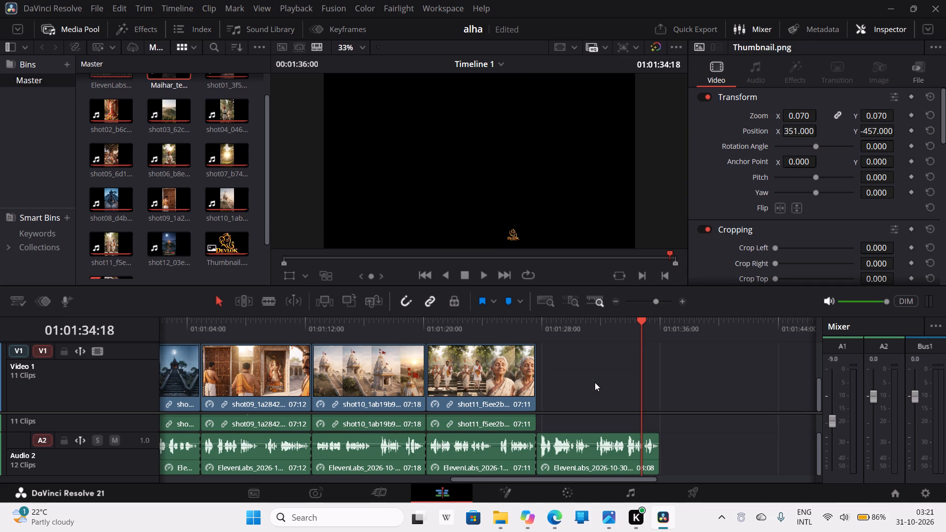
Place the imported Maihar temple clip on Video 1 directly after shot11, starting where the last narration segment begins.
{"action": "scroll", "coordinate": [166, 239], "scroll_direction": "down", "scroll_amount": 1}
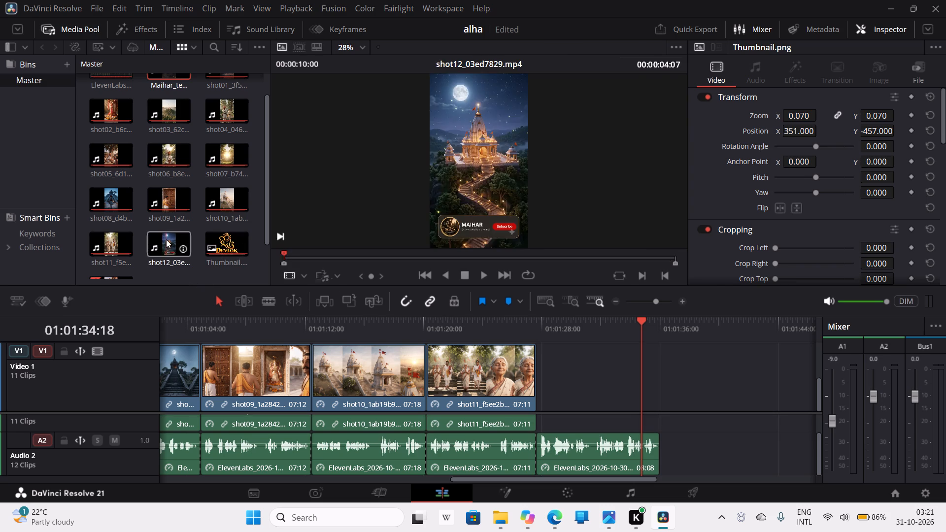
{"action": "scroll", "coordinate": [166, 239], "scroll_direction": "down", "scroll_amount": 2}
{"action": "scroll", "coordinate": [135, 247], "scroll_direction": "up", "scroll_amount": 2}
{"action": "scroll", "coordinate": [135, 247], "scroll_direction": "down", "scroll_amount": 6}
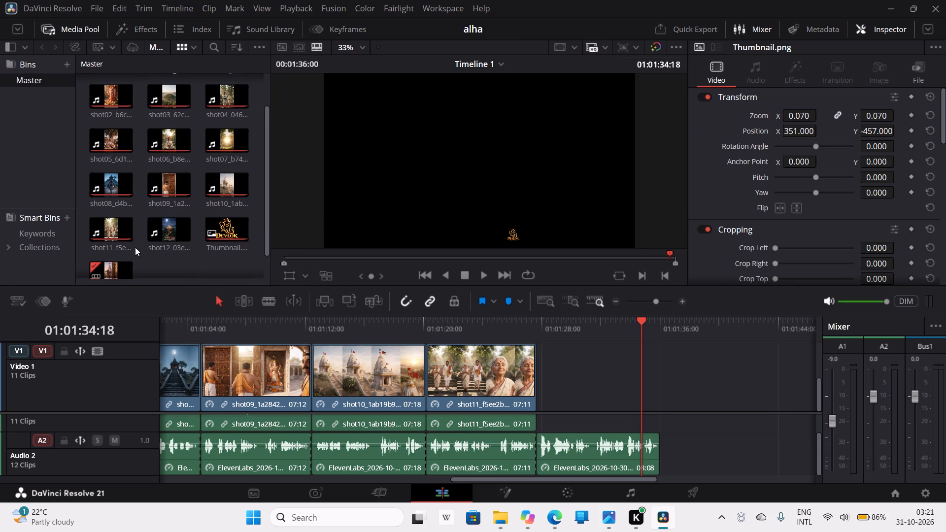
{"action": "scroll", "coordinate": [162, 242], "scroll_direction": "down", "scroll_amount": 3}
{"action": "scroll", "coordinate": [165, 251], "scroll_direction": "up", "scroll_amount": 9}
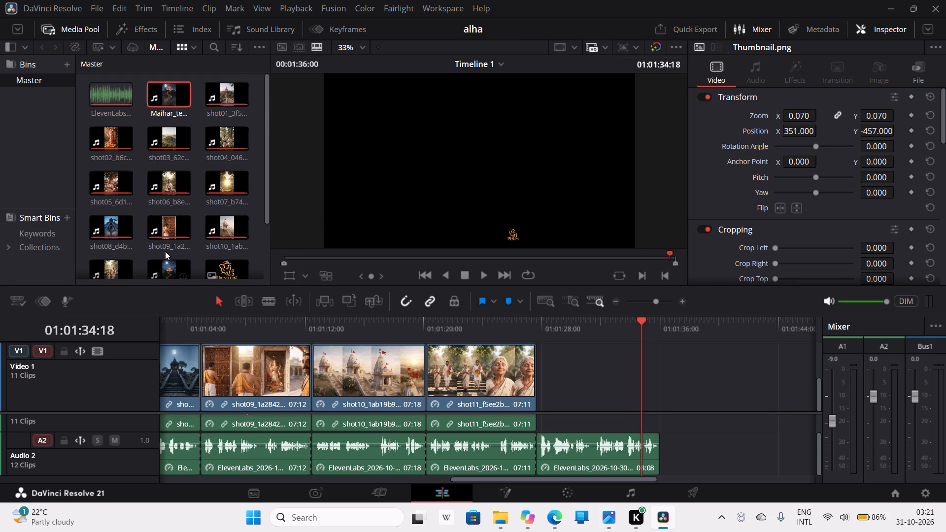
{"action": "left_click_drag", "start_coordinate": [167, 96], "coordinate": [606, 347]}
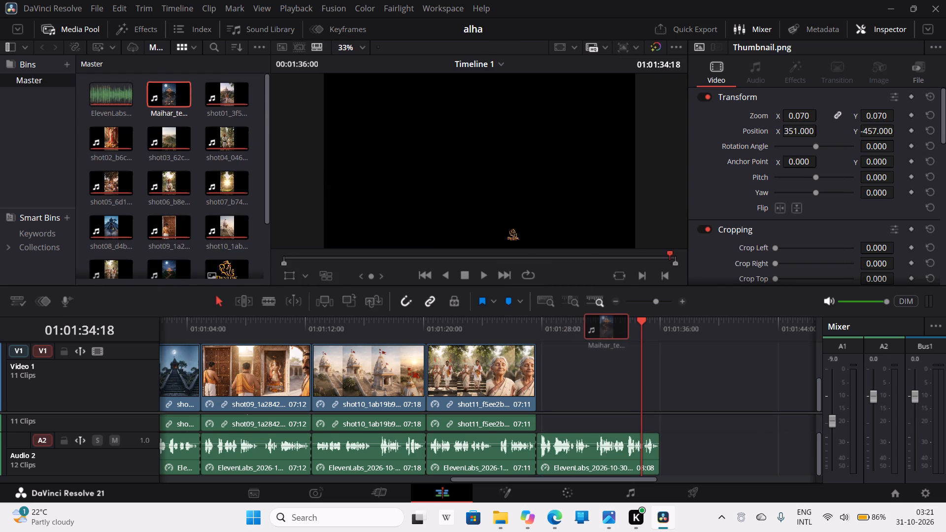
{"action": "left_click_drag", "start_coordinate": [606, 347], "coordinate": [529, 353]}
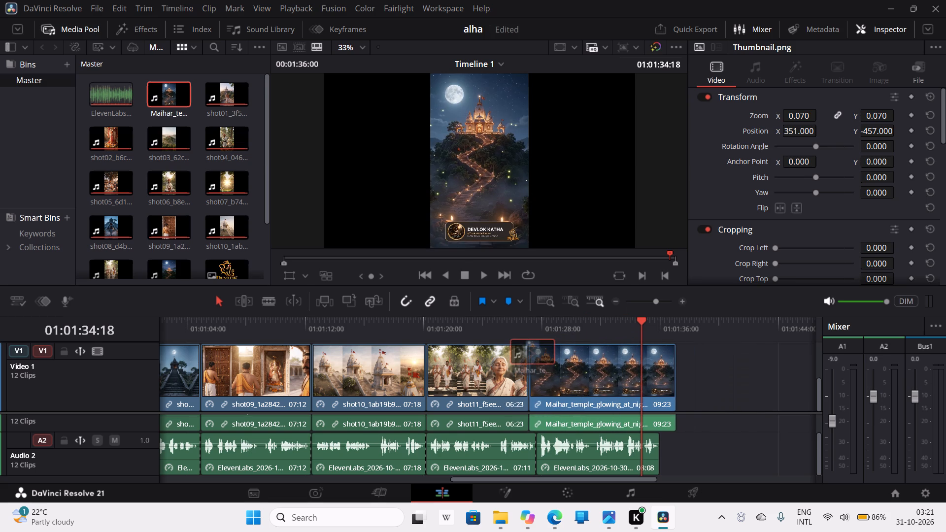
{"action": "left_click_drag", "start_coordinate": [529, 353], "coordinate": [541, 354]}
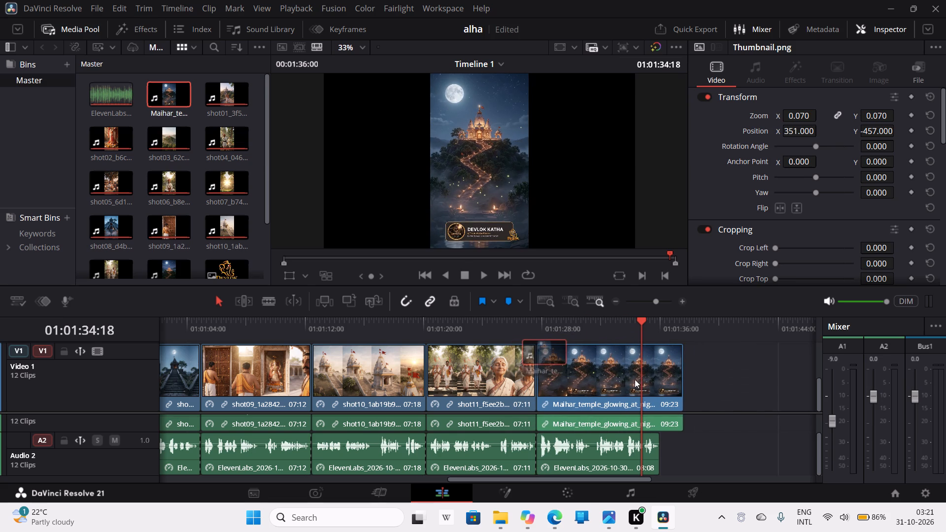
Raise the new Maihar temple clip's Change Speed to 119, giving it a duration of 00:00:08:08.
{"action": "left_click", "coordinate": [592, 370]}
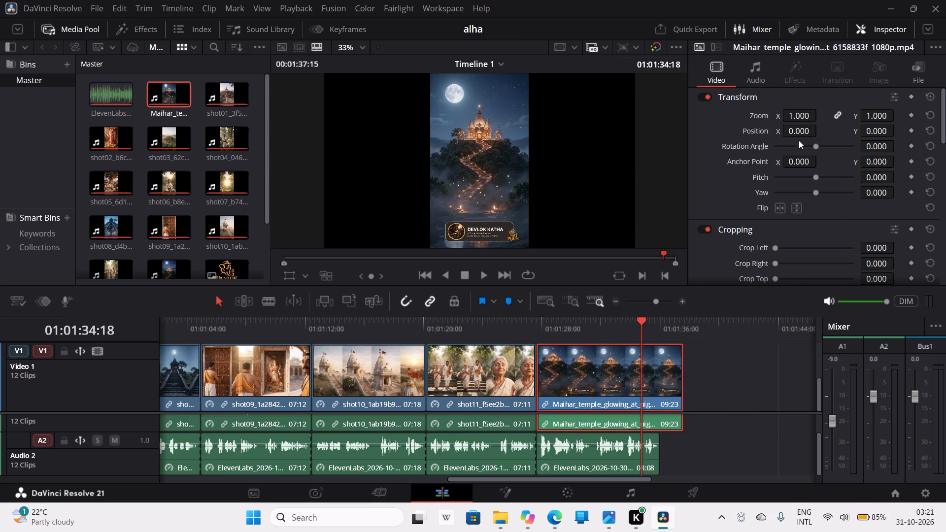
{"action": "scroll", "coordinate": [849, 214], "scroll_direction": "down", "scroll_amount": 6}
{"action": "scroll", "coordinate": [828, 183], "scroll_direction": "up", "scroll_amount": 1}
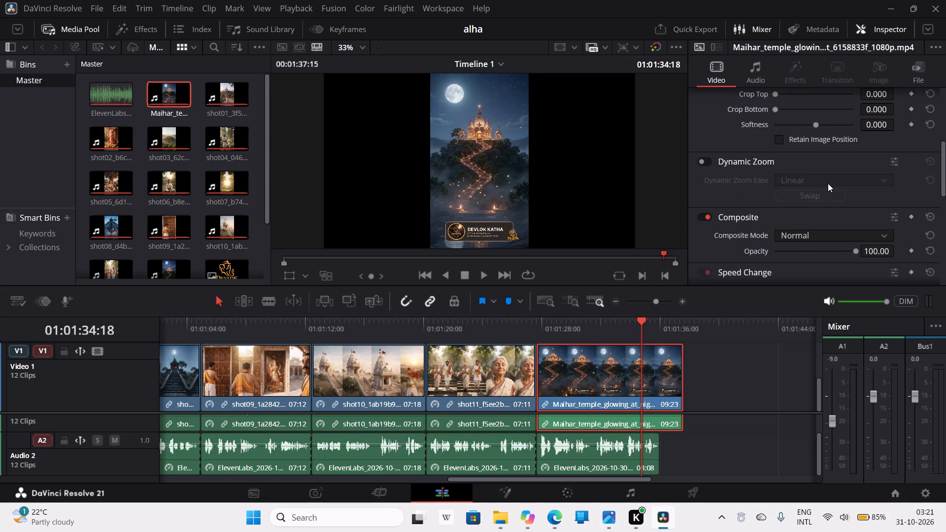
{"action": "scroll", "coordinate": [828, 183], "scroll_direction": "down", "scroll_amount": 3}
{"action": "left_click_drag", "start_coordinate": [871, 212], "coordinate": [879, 215]}
{"action": "left_click", "coordinate": [871, 212]}
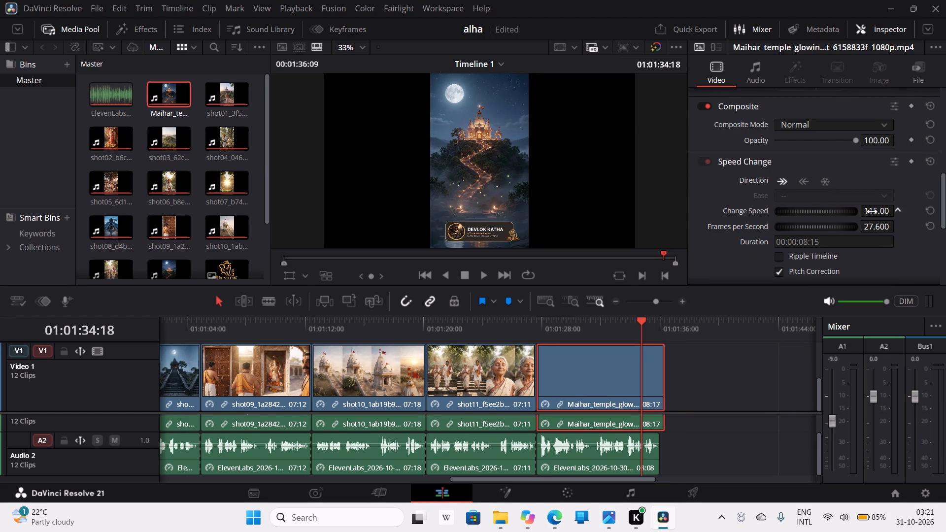
{"action": "left_click", "coordinate": [872, 212]}
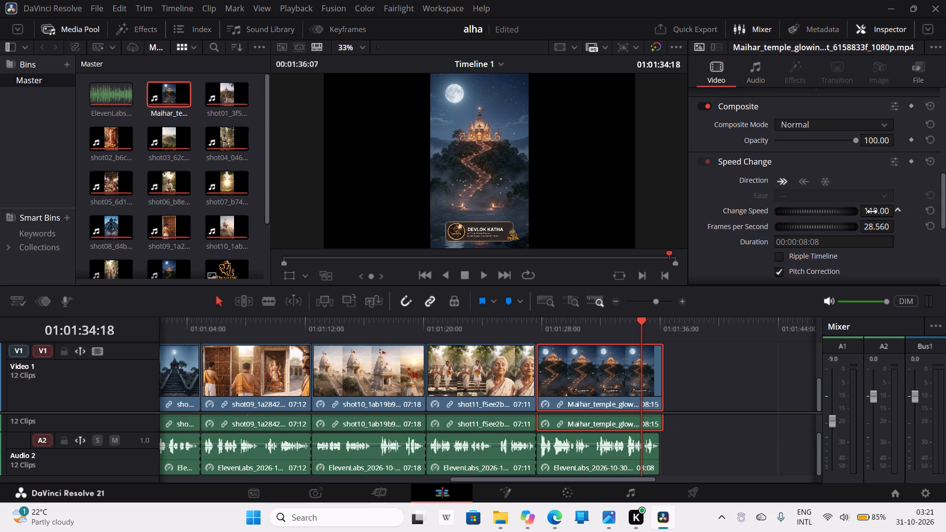
{"action": "left_click", "coordinate": [875, 211]}
{"action": "left_click", "coordinate": [766, 377]}
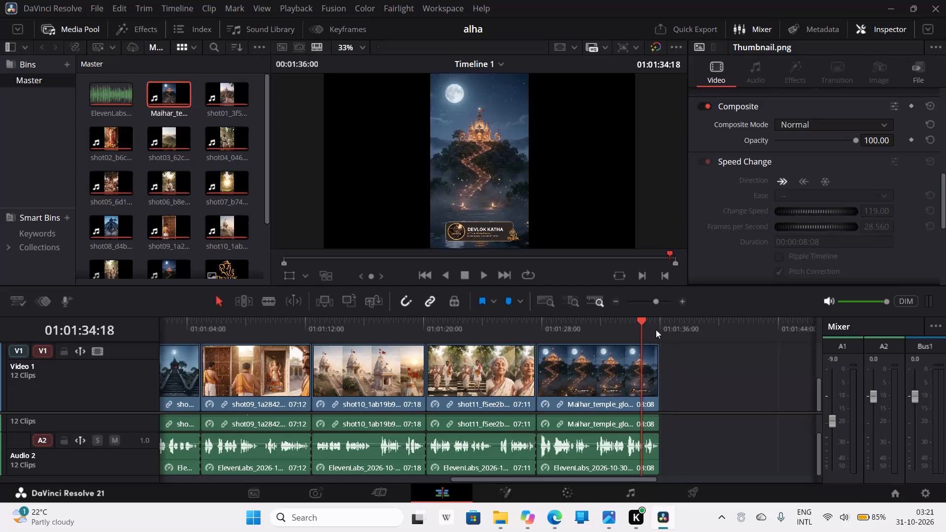
Scrub past the end of the timeline and look over the logo track and the media pool's contents.
{"action": "left_click_drag", "start_coordinate": [643, 321], "coordinate": [701, 332]}
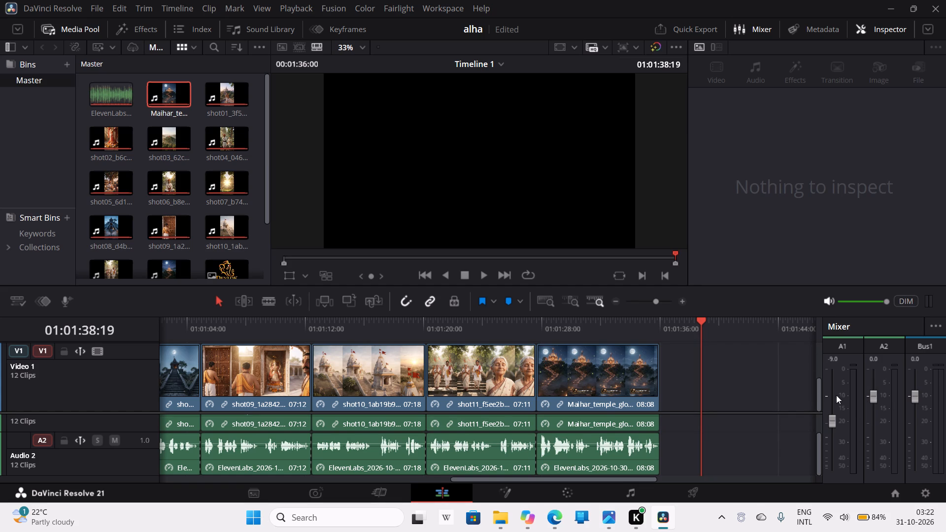
{"action": "left_click_drag", "start_coordinate": [818, 395], "coordinate": [810, 338]}
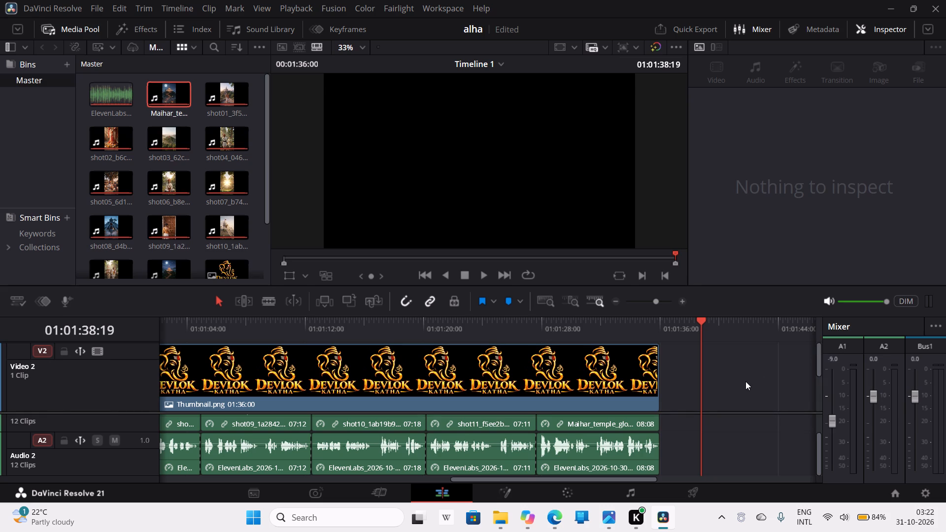
{"action": "scroll", "coordinate": [236, 206], "scroll_direction": "down", "scroll_amount": 8}
{"action": "left_click", "coordinate": [204, 239]}
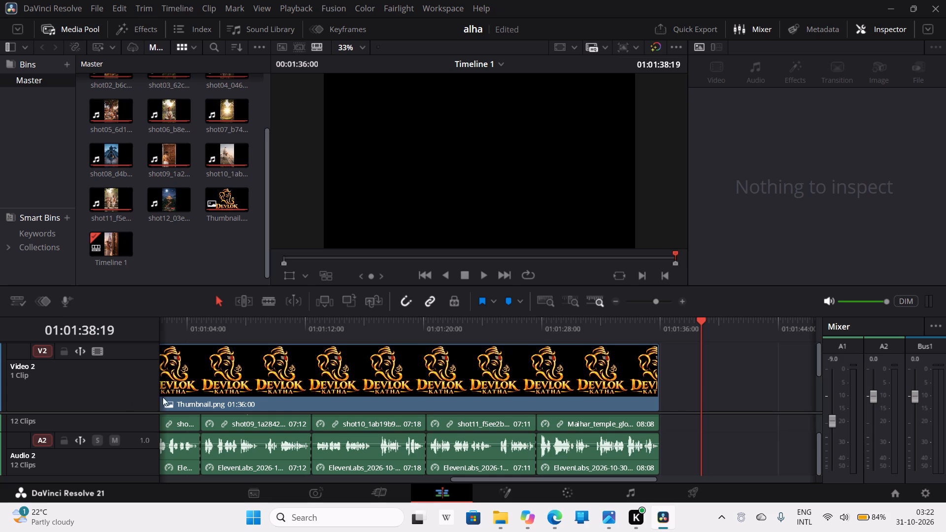
{"action": "left_click", "coordinate": [552, 524]}
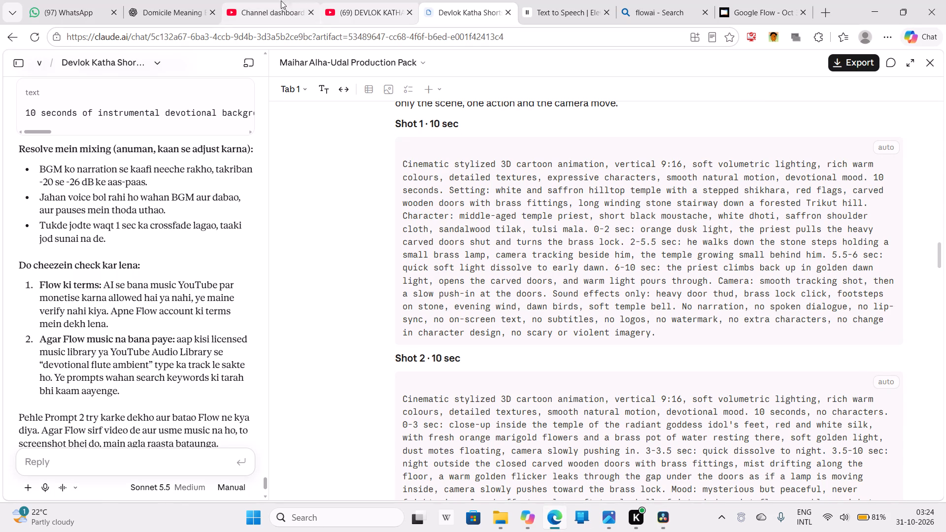
{"action": "left_click", "coordinate": [250, 0]}
{"action": "left_click", "coordinate": [352, 6]}
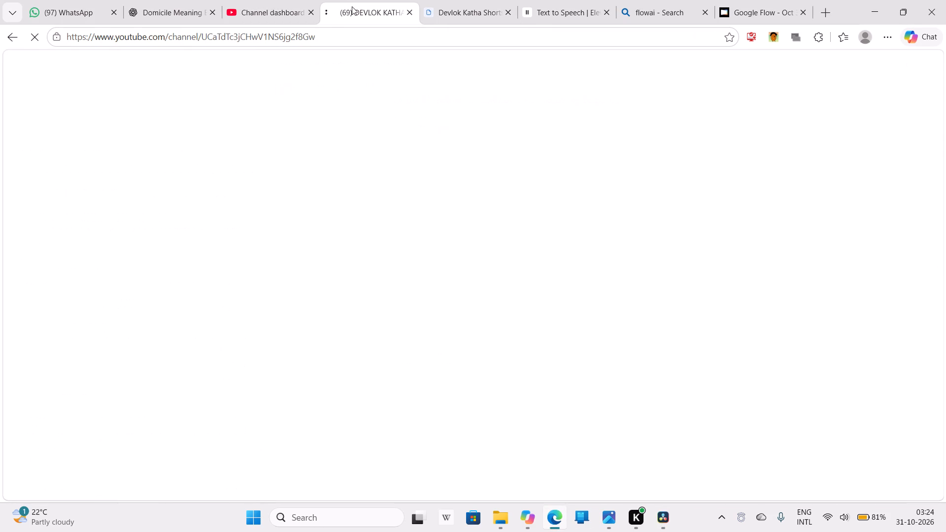
{"action": "left_click", "coordinate": [287, 7]}
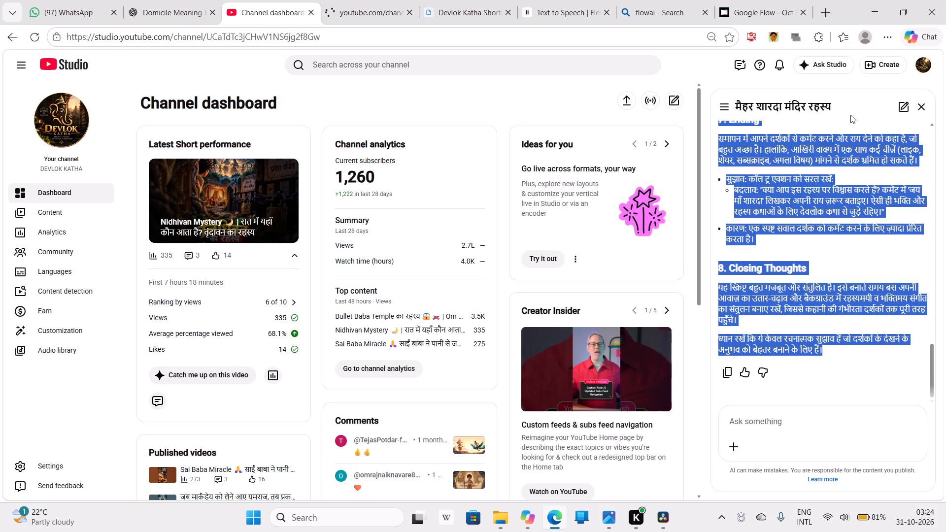
{"action": "left_click", "coordinate": [850, 115]}
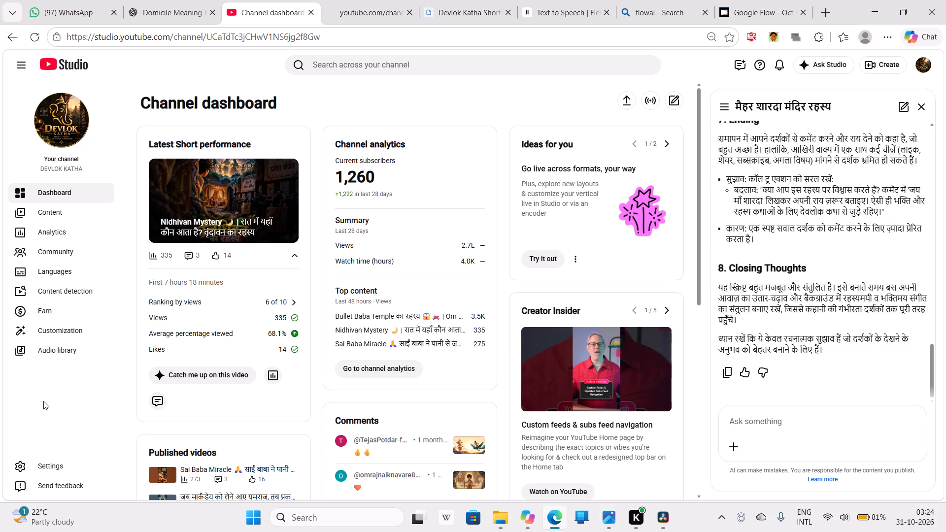
{"action": "left_click", "coordinate": [39, 468]}
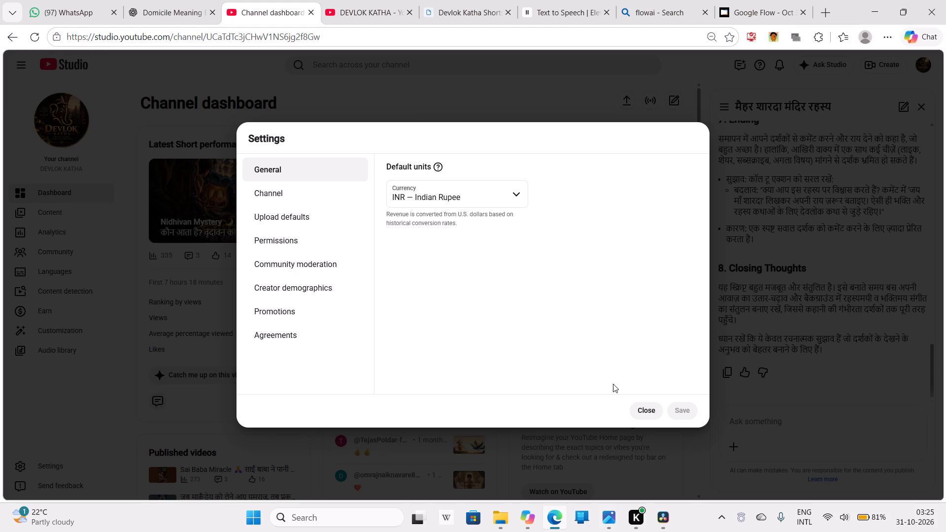
{"action": "left_click", "coordinate": [640, 411]}
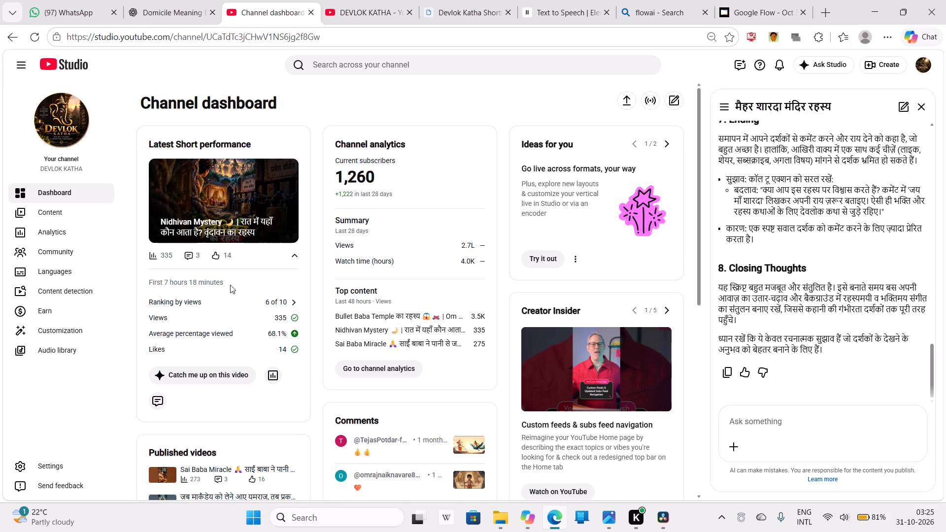
{"action": "left_click", "coordinate": [922, 66]}
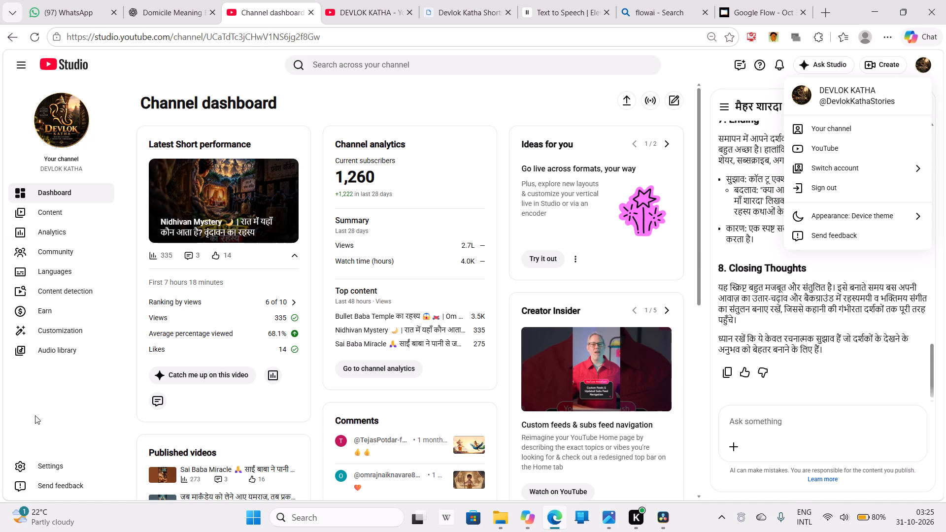
Open the DEVLOK KATHA channel page from YouTube Studio and look over its published Shorts.
{"action": "left_click", "coordinate": [69, 133]}
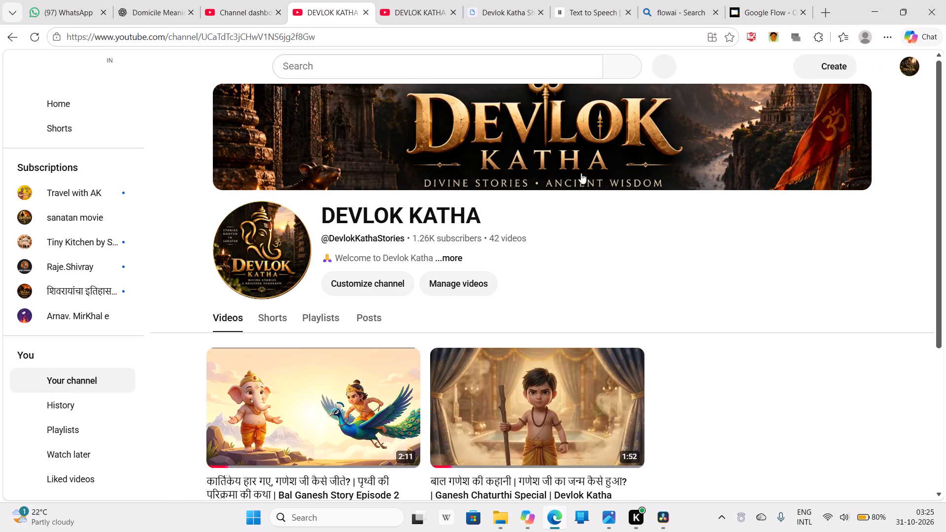
{"action": "left_click", "coordinate": [275, 320]}
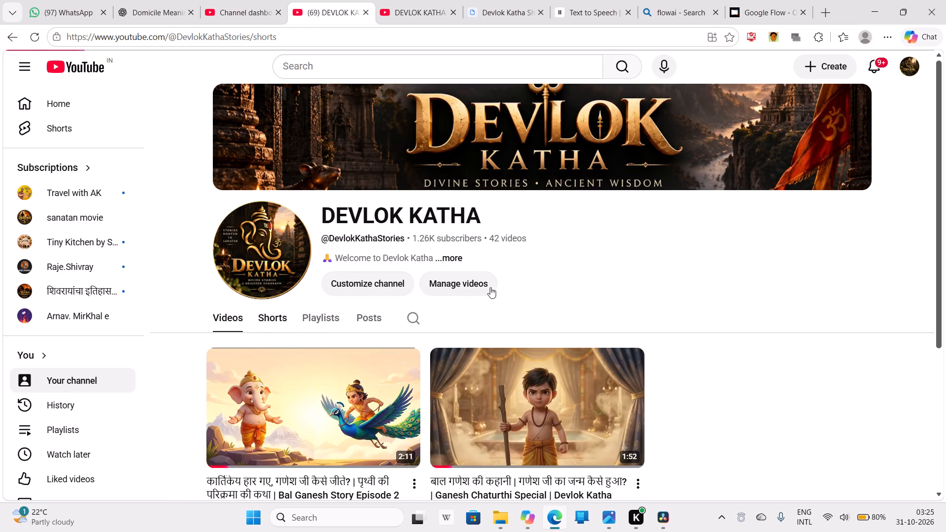
{"action": "left_click", "coordinate": [911, 70]}
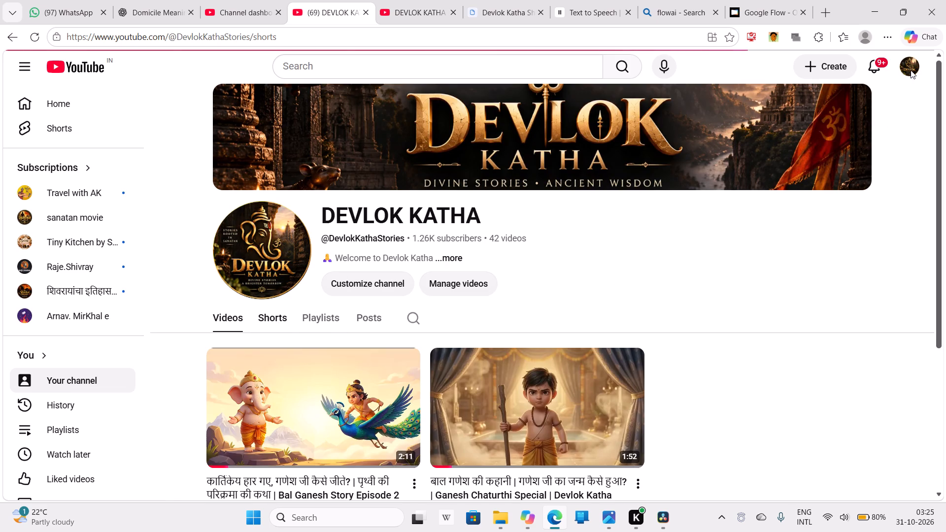
{"action": "left_click", "coordinate": [270, 319]}
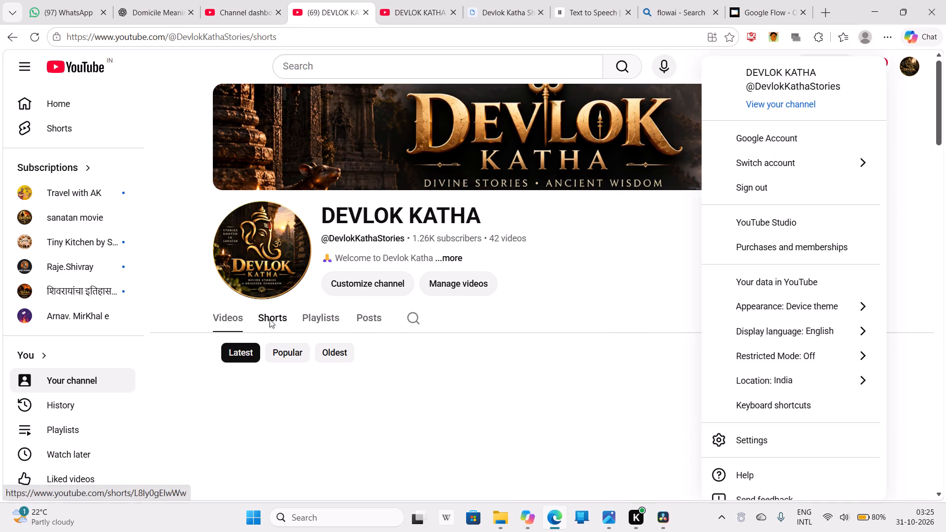
{"action": "scroll", "coordinate": [845, 348], "scroll_direction": "down", "scroll_amount": 3}
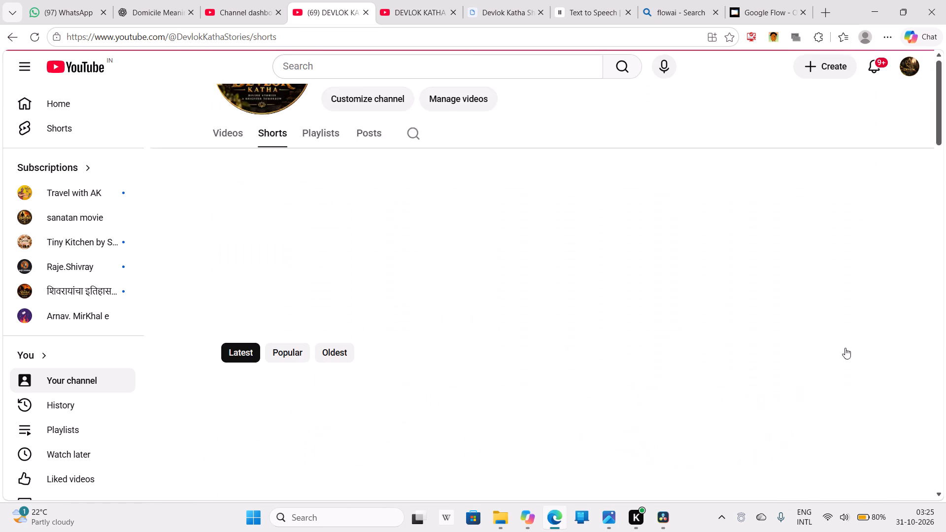
{"action": "scroll", "coordinate": [842, 349], "scroll_direction": "down", "scroll_amount": 3}
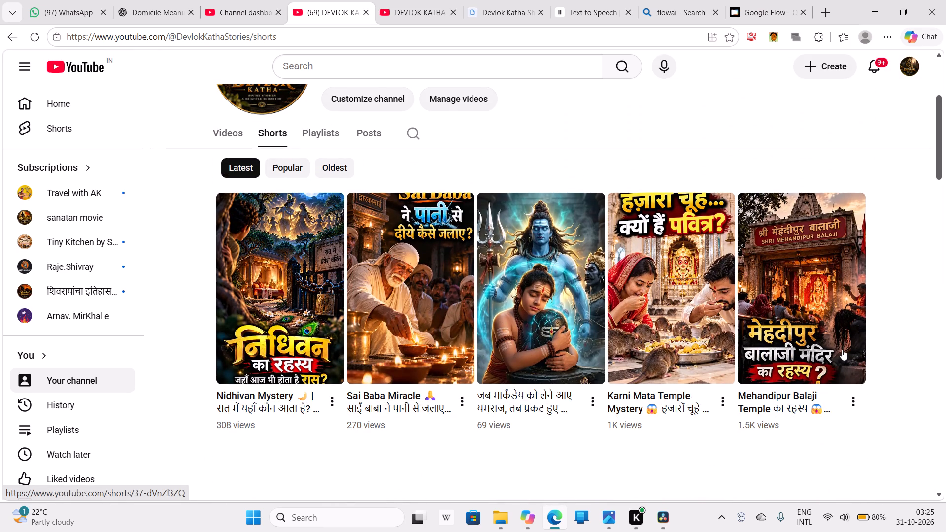
{"action": "scroll", "coordinate": [842, 349], "scroll_direction": "up", "scroll_amount": 4}
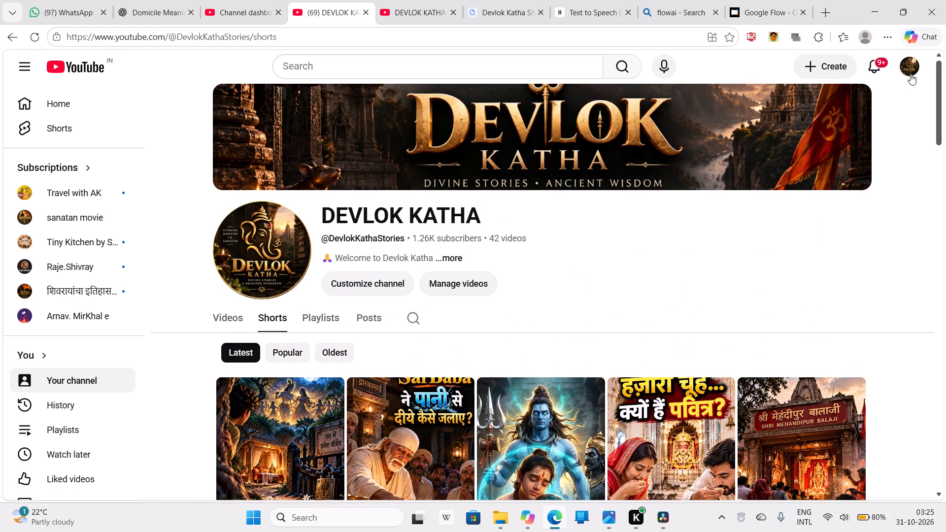
{"action": "left_click", "coordinate": [912, 71]}
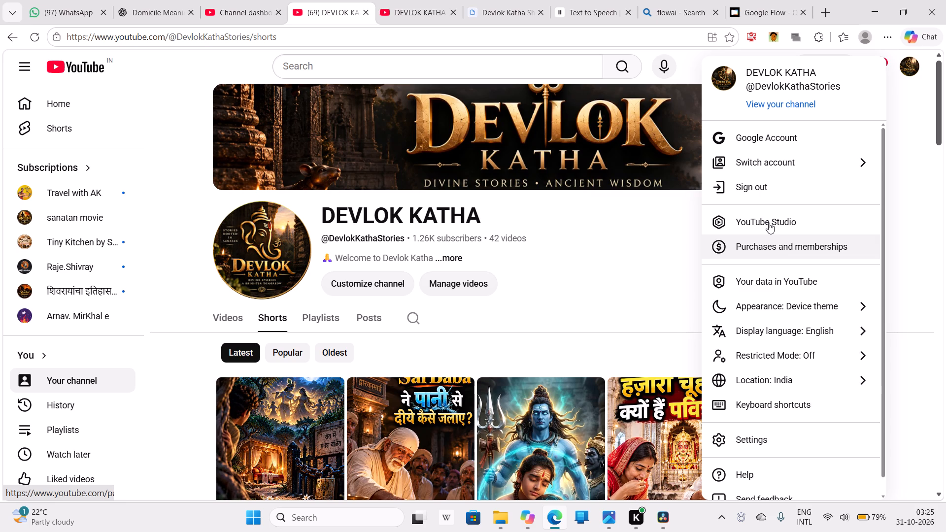
{"action": "scroll", "coordinate": [777, 295], "scroll_direction": "down", "scroll_amount": 2}
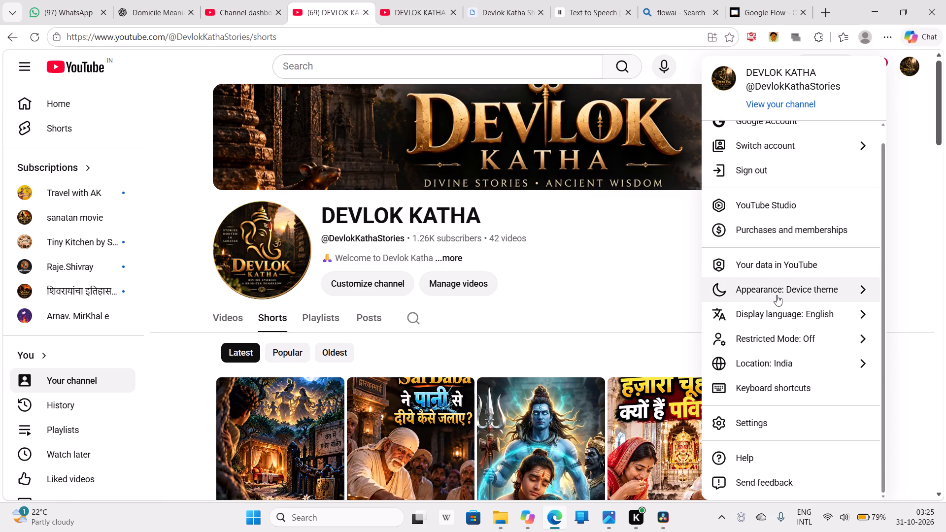
{"action": "scroll", "coordinate": [777, 295], "scroll_direction": "up", "scroll_amount": 1}
{"action": "left_click", "coordinate": [561, 303]}
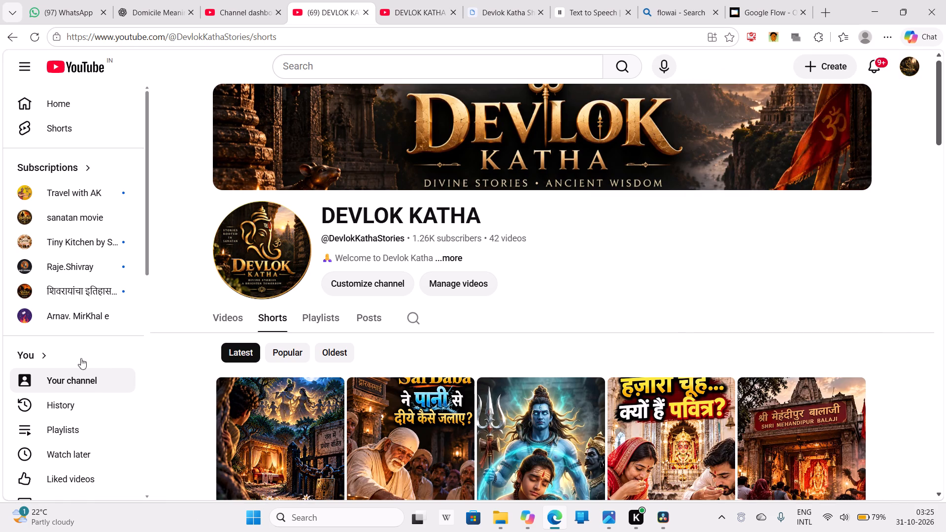
{"action": "scroll", "coordinate": [58, 363], "scroll_direction": "down", "scroll_amount": 5}
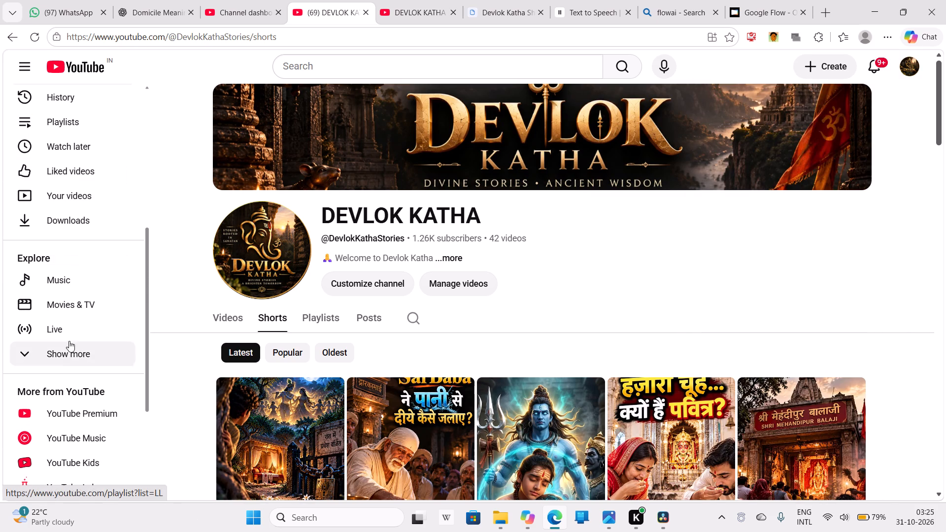
{"action": "left_click", "coordinate": [76, 286]}
{"action": "scroll", "coordinate": [76, 286], "scroll_direction": "down", "scroll_amount": 3}
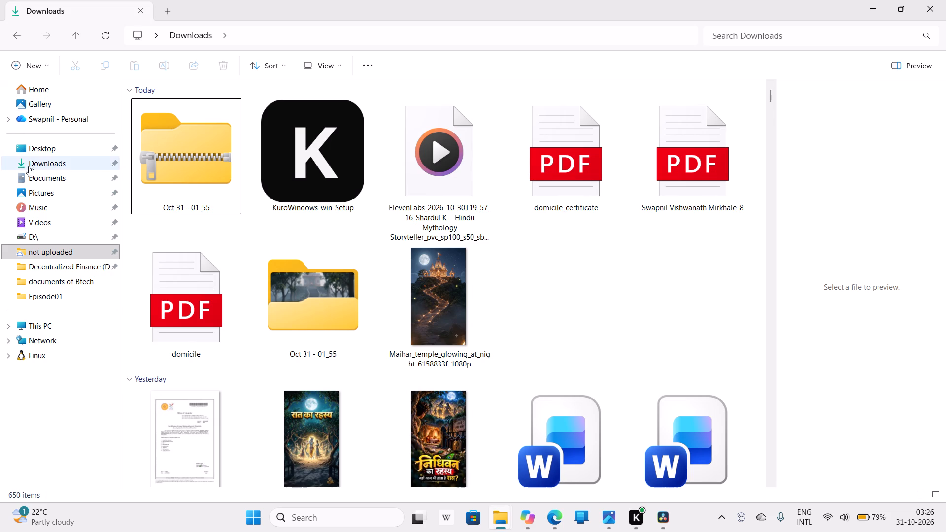
{"action": "left_click", "coordinate": [30, 168]}
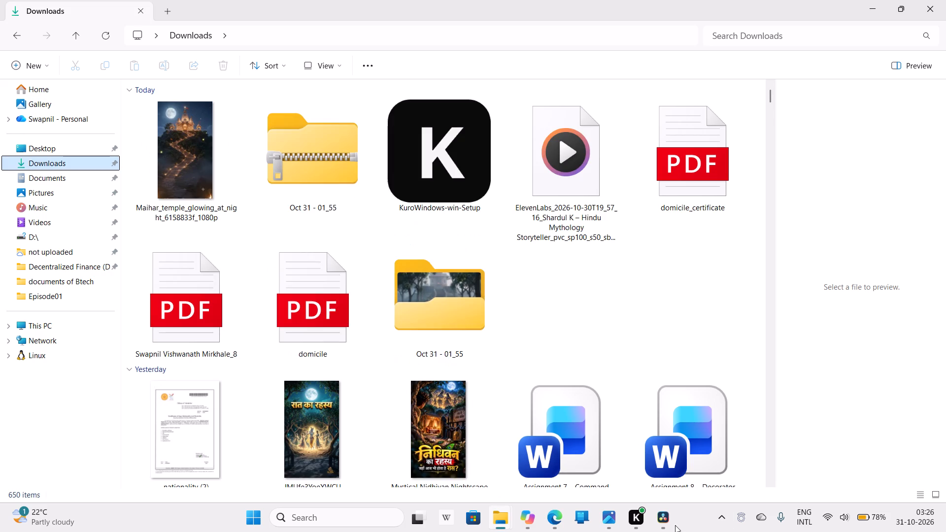
Return to DaVinci Resolve and add a stereo audio track below Audio 2 in Timeline 1.
{"action": "left_click", "coordinate": [662, 521]}
{"action": "scroll", "coordinate": [695, 447], "scroll_direction": "down", "scroll_amount": 3}
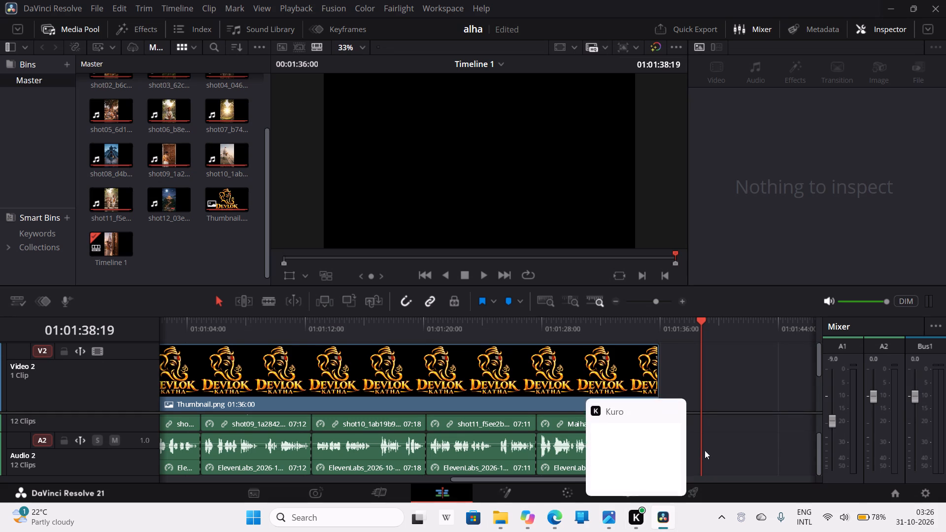
{"action": "scroll", "coordinate": [734, 450], "scroll_direction": "down", "scroll_amount": 3}
{"action": "left_click_drag", "start_coordinate": [600, 477], "coordinate": [278, 469]}
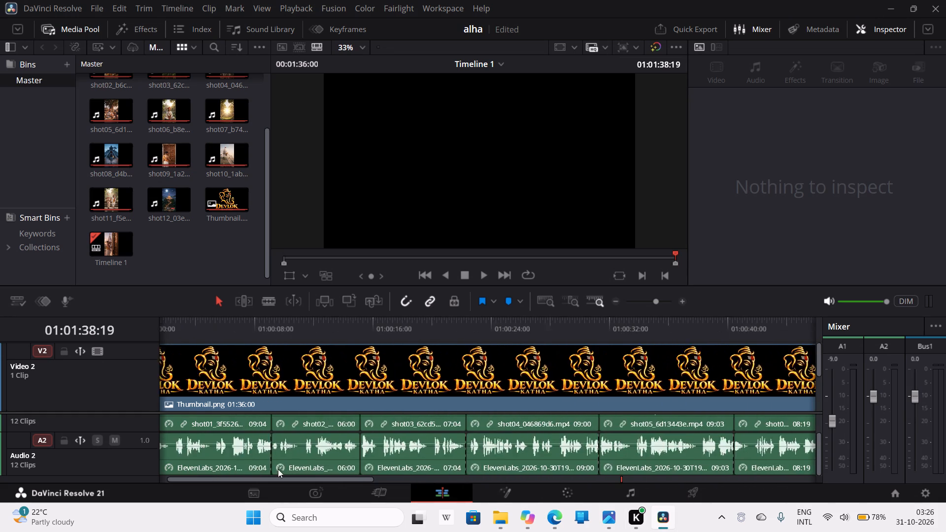
{"action": "left_click_drag", "start_coordinate": [278, 469], "coordinate": [242, 467]}
{"action": "right_click", "coordinate": [107, 461]}
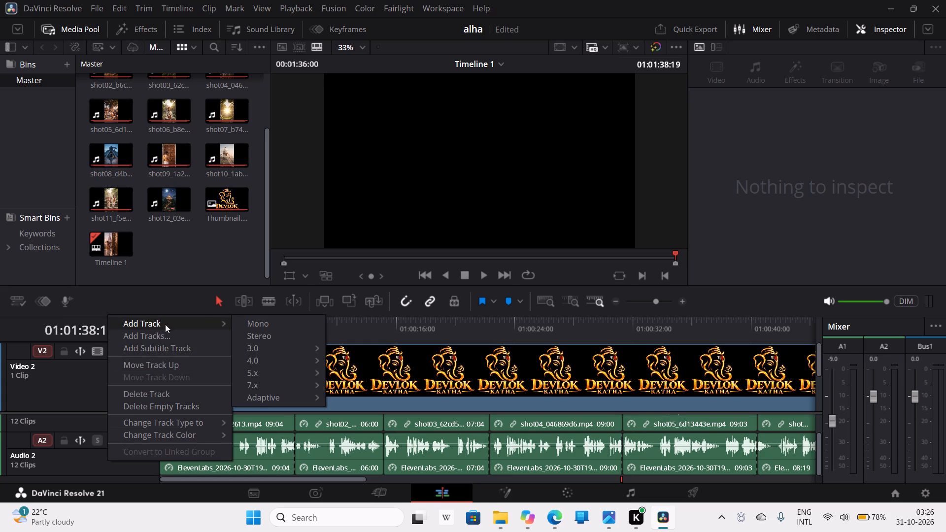
{"action": "left_click", "coordinate": [262, 340]}
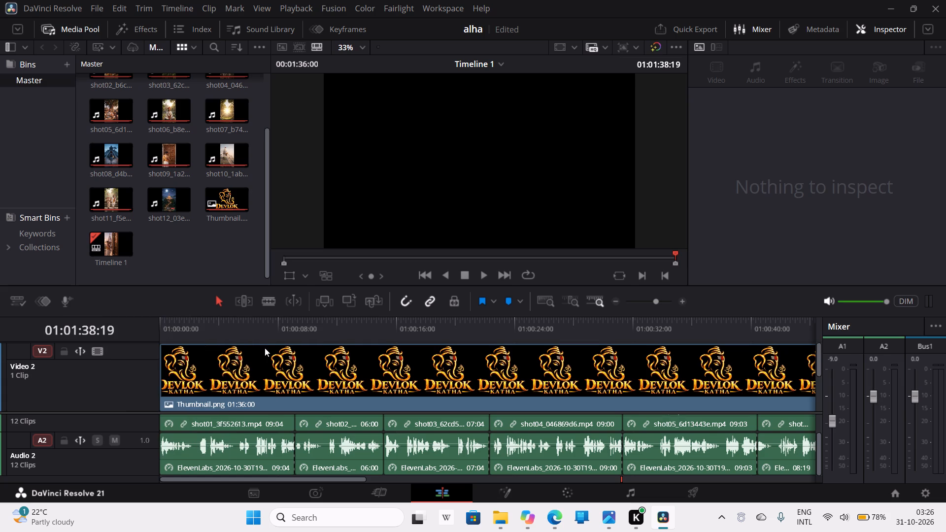
{"action": "scroll", "coordinate": [376, 443], "scroll_direction": "down", "scroll_amount": 8}
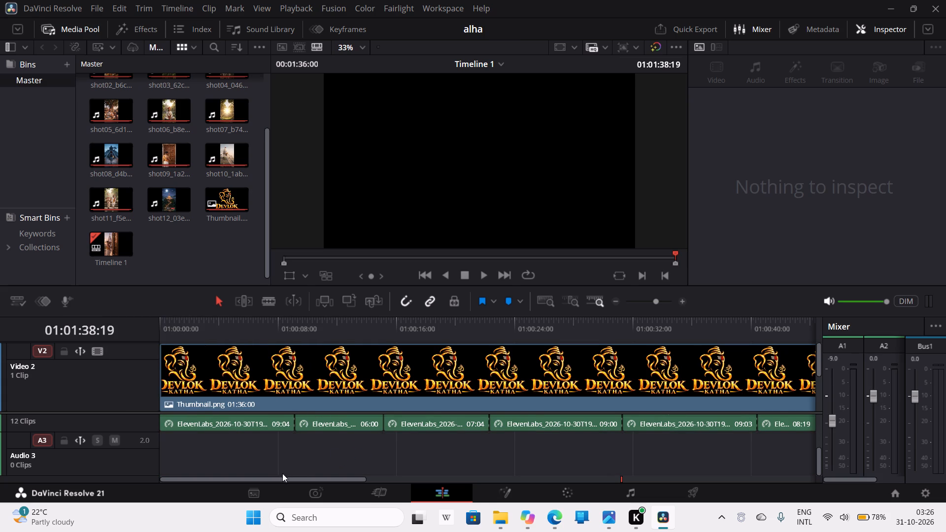
{"action": "left_click", "coordinate": [248, 459]}
Start importing media into the Master bin.
{"action": "right_click", "coordinate": [194, 241]}
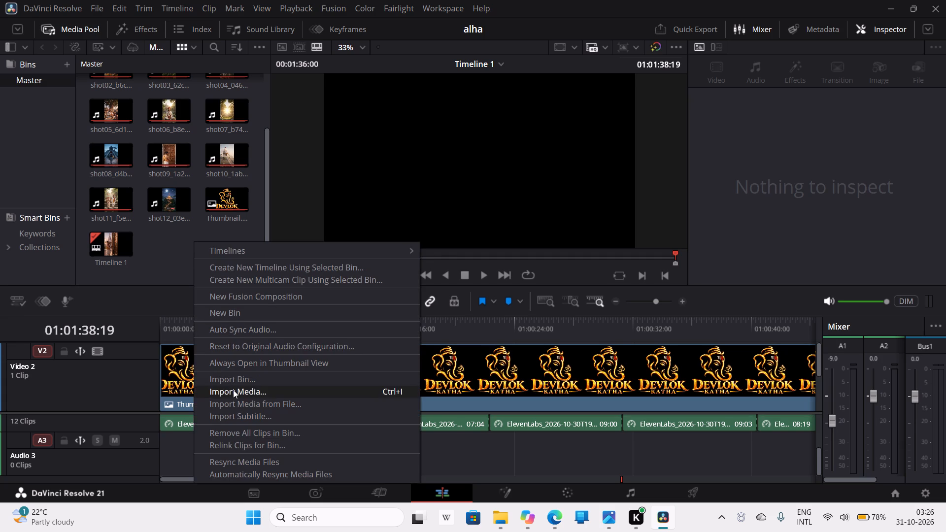
{"action": "left_click", "coordinate": [233, 390]}
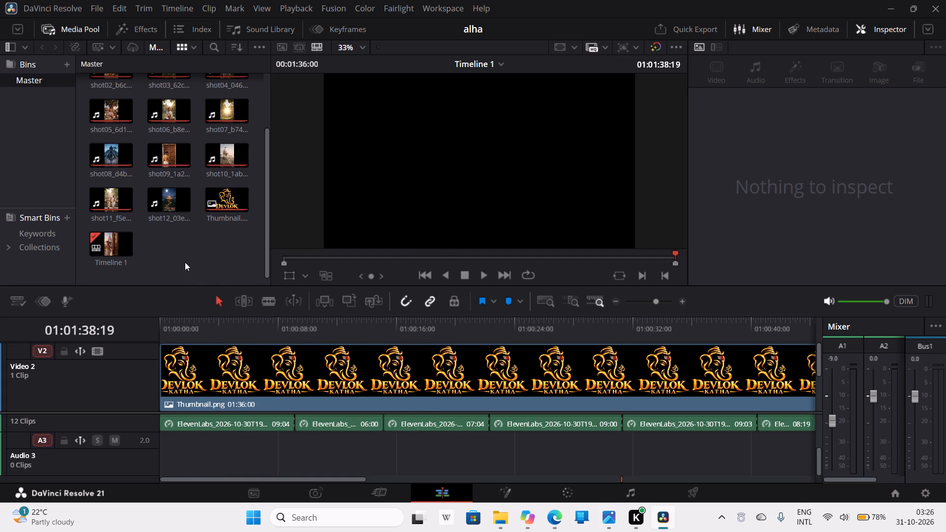
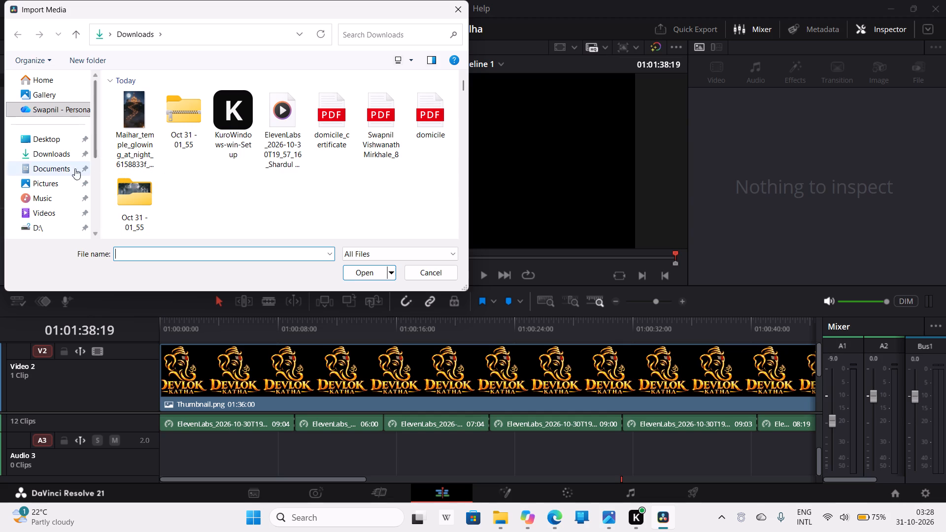
Import the Sacred Sands audio file from the BGM folder of the Google Drive's My Drive into the Master bin.
{"action": "scroll", "coordinate": [61, 157], "scroll_direction": "down", "scroll_amount": 2}
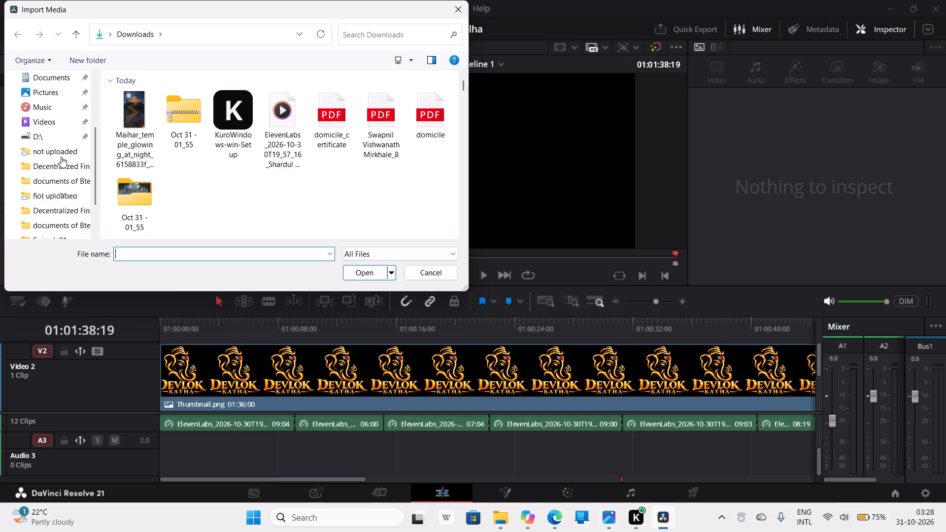
{"action": "left_click", "coordinate": [56, 194]}
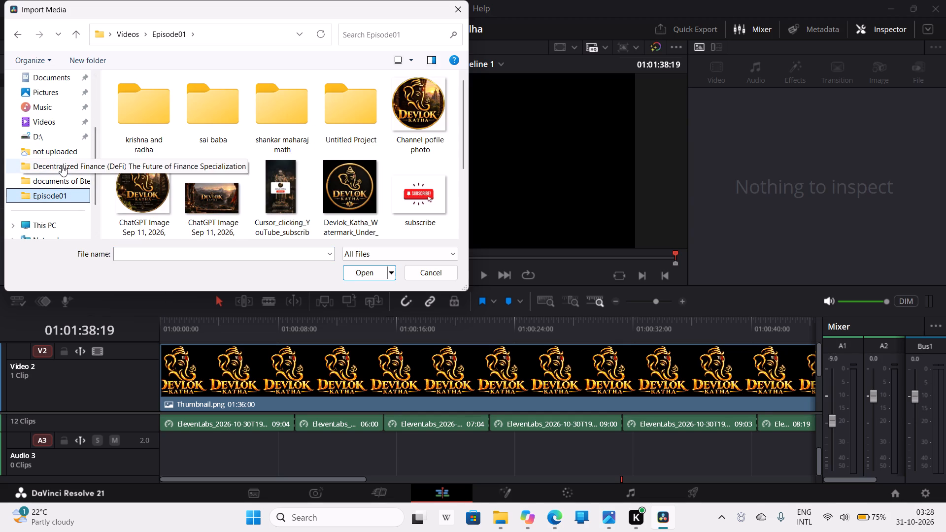
{"action": "scroll", "coordinate": [60, 178], "scroll_direction": "down", "scroll_amount": 3}
{"action": "left_click", "coordinate": [56, 182]}
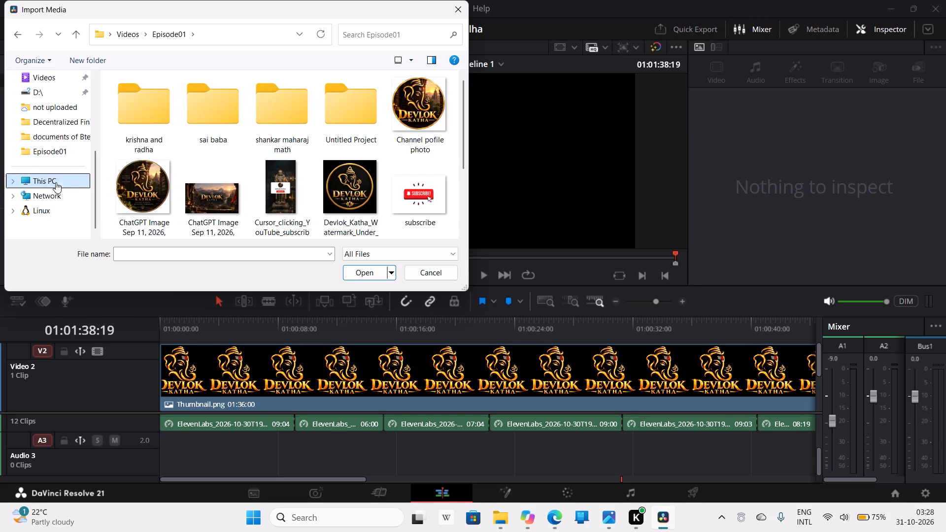
{"action": "double_click", "coordinate": [307, 112]}
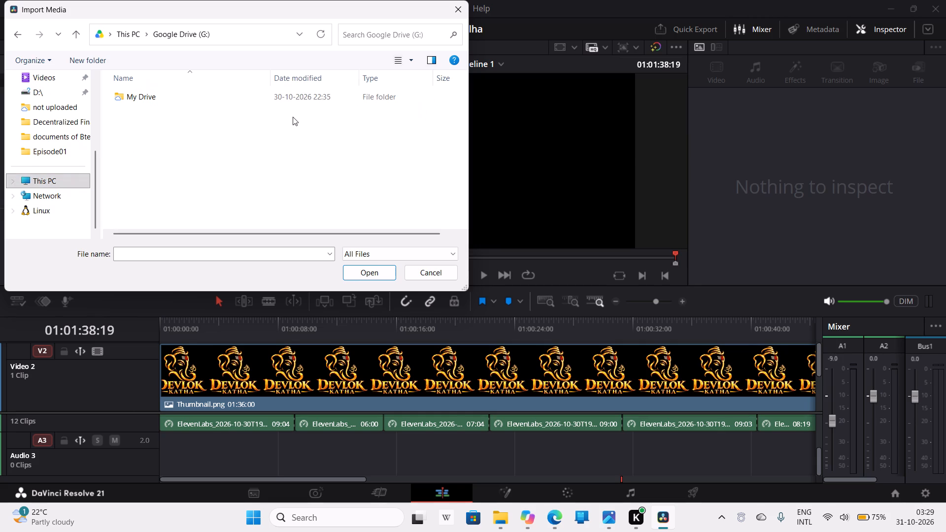
{"action": "left_click", "coordinate": [77, 37]}
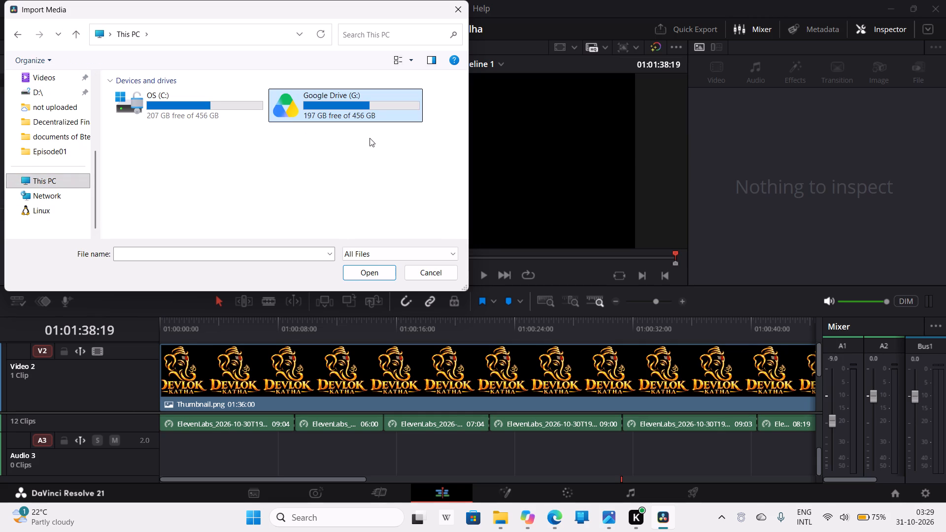
{"action": "double_click", "coordinate": [390, 110]}
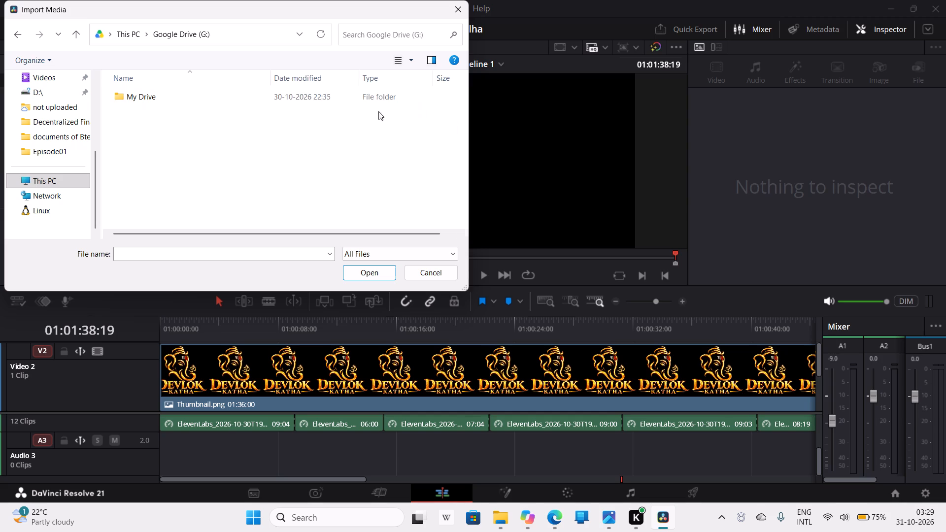
{"action": "double_click", "coordinate": [190, 100]}
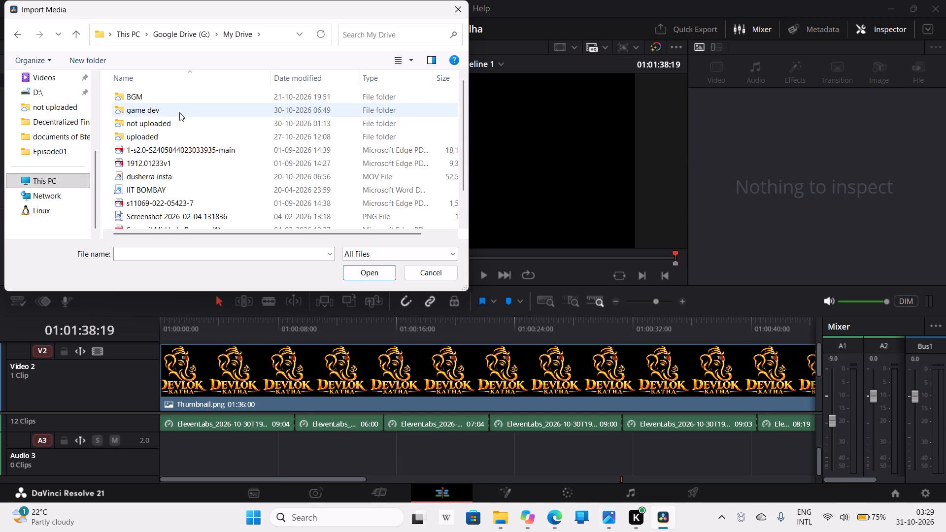
{"action": "left_click", "coordinate": [179, 112]}
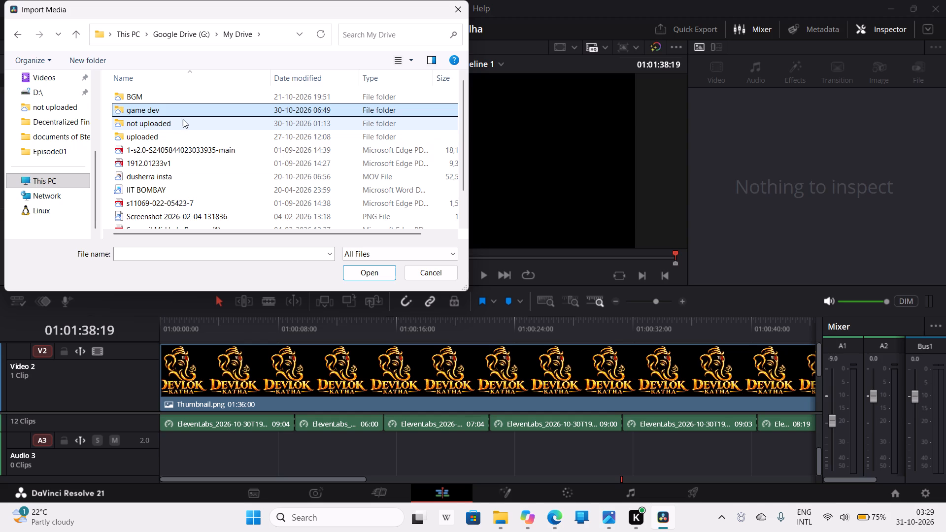
{"action": "left_click", "coordinate": [164, 133]}
{"action": "double_click", "coordinate": [167, 92]}
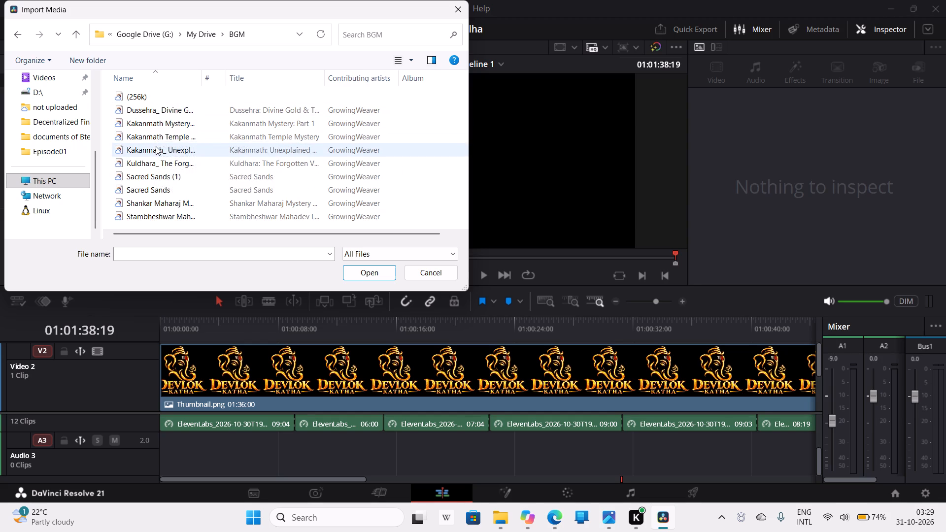
{"action": "scroll", "coordinate": [182, 152], "scroll_direction": "down", "scroll_amount": 1}
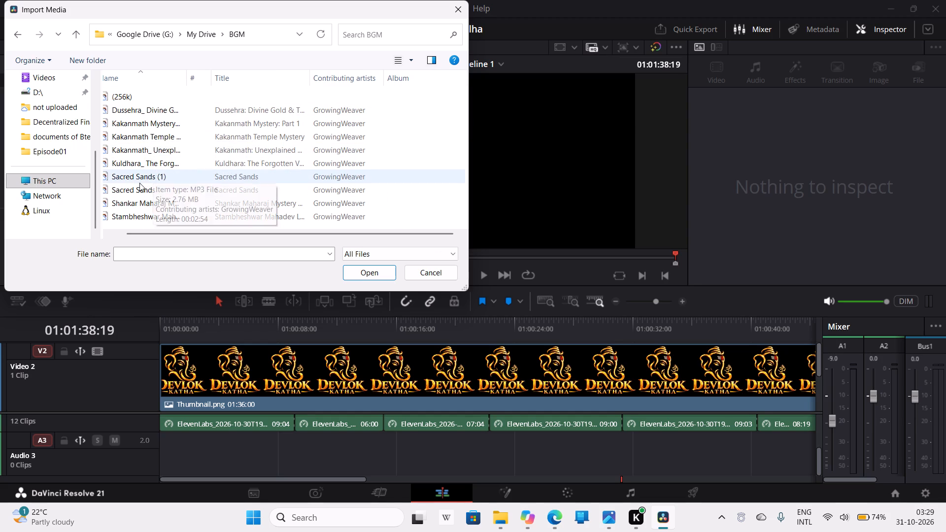
{"action": "left_click", "coordinate": [136, 186]}
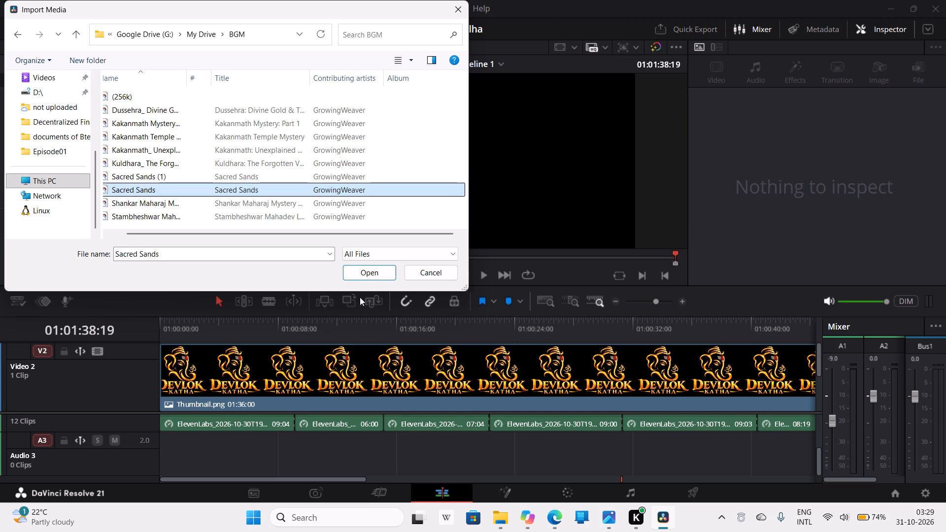
{"action": "left_click", "coordinate": [374, 274]}
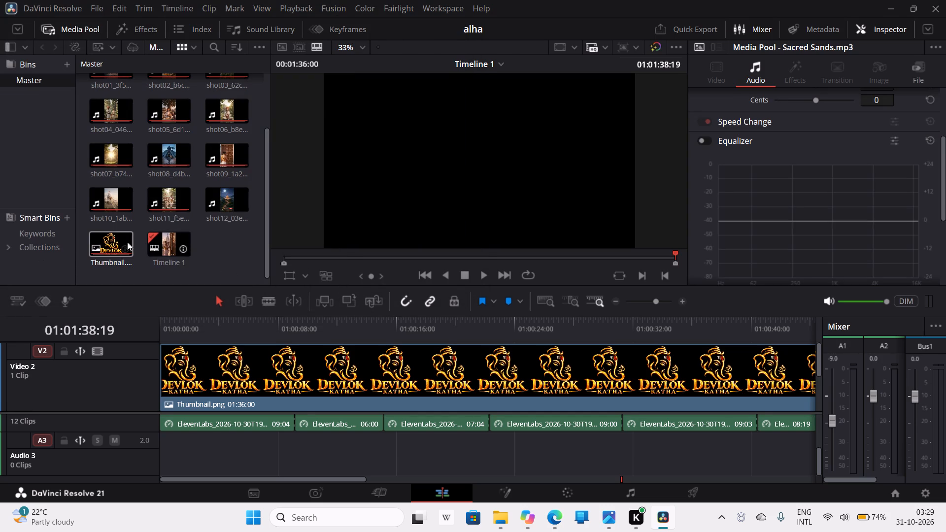
Place Sacred Sands.mp3 on the Audio 3 track and align it with the start of Timeline 1.
{"action": "scroll", "coordinate": [218, 258], "scroll_direction": "up", "scroll_amount": 3}
{"action": "left_click_drag", "start_coordinate": [233, 100], "coordinate": [269, 150]}
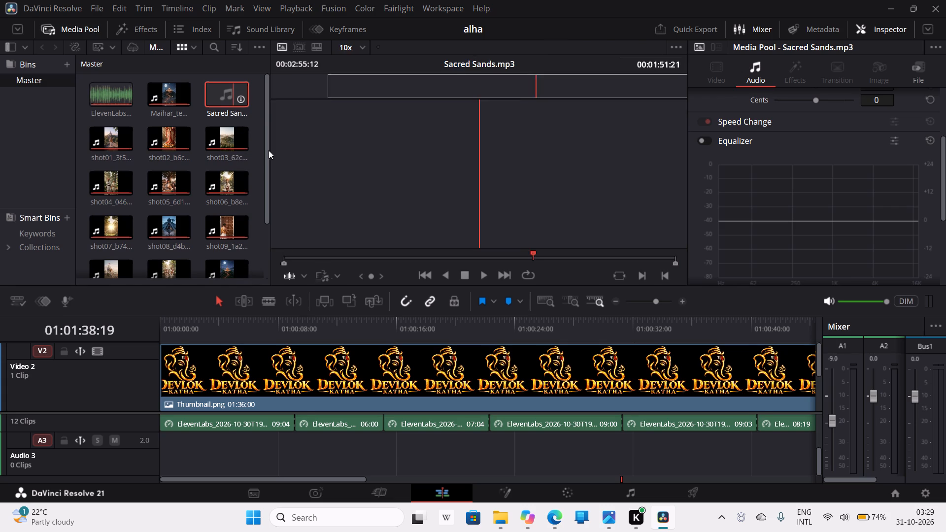
{"action": "left_click_drag", "start_coordinate": [269, 150], "coordinate": [287, 451]}
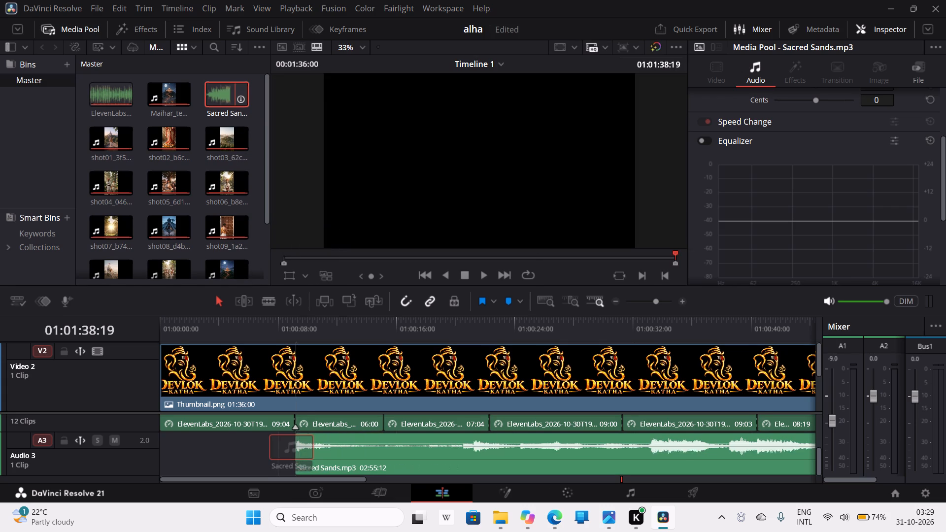
{"action": "left_click_drag", "start_coordinate": [287, 451], "coordinate": [286, 451]}
{"action": "left_click_drag", "start_coordinate": [387, 461], "coordinate": [324, 459]}
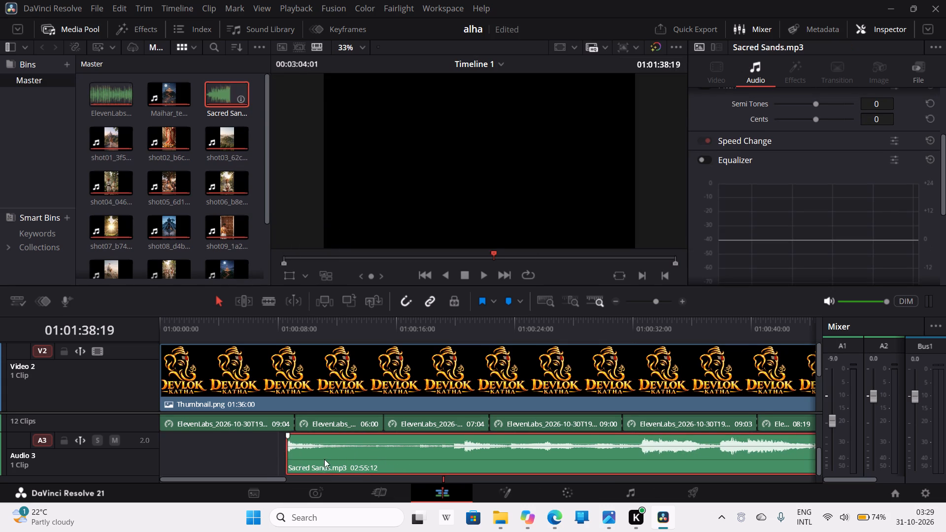
{"action": "left_click_drag", "start_coordinate": [324, 459], "coordinate": [221, 455]}
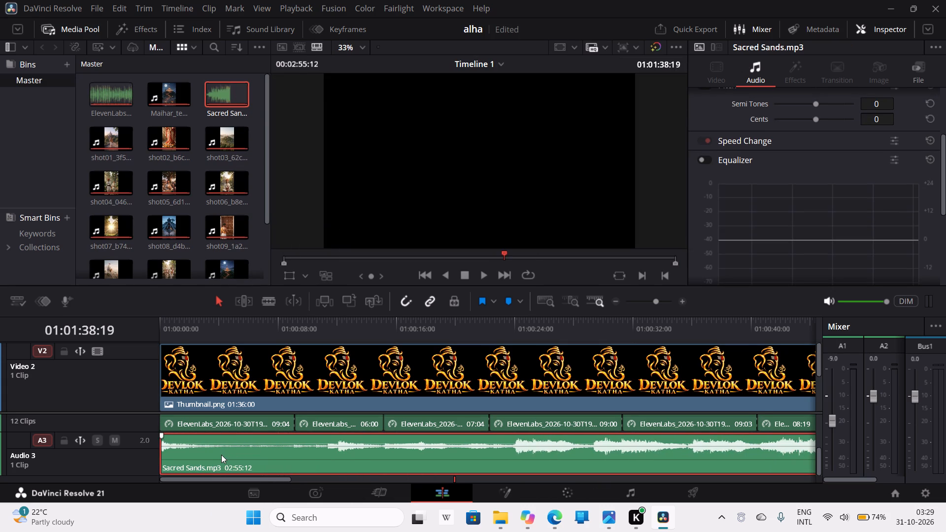
{"action": "left_click_drag", "start_coordinate": [235, 481], "coordinate": [214, 479]}
{"action": "left_click_drag", "start_coordinate": [274, 463], "coordinate": [238, 461]}
Trim the end of the Sacred Sands.mp3 clip on Audio 3 to 01:36:00, level with the end of the logo overlay.
{"action": "left_click_drag", "start_coordinate": [261, 477], "coordinate": [372, 488]}
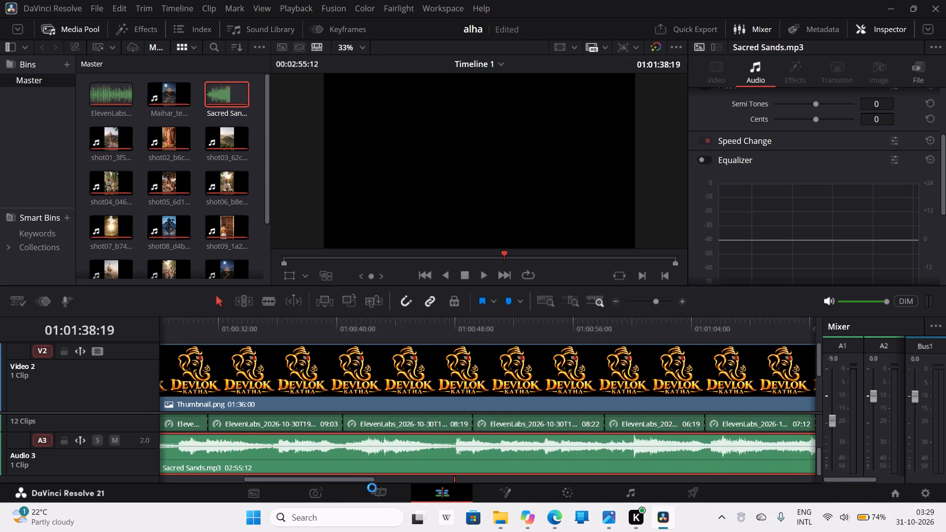
{"action": "left_click_drag", "start_coordinate": [372, 488], "coordinate": [626, 509]}
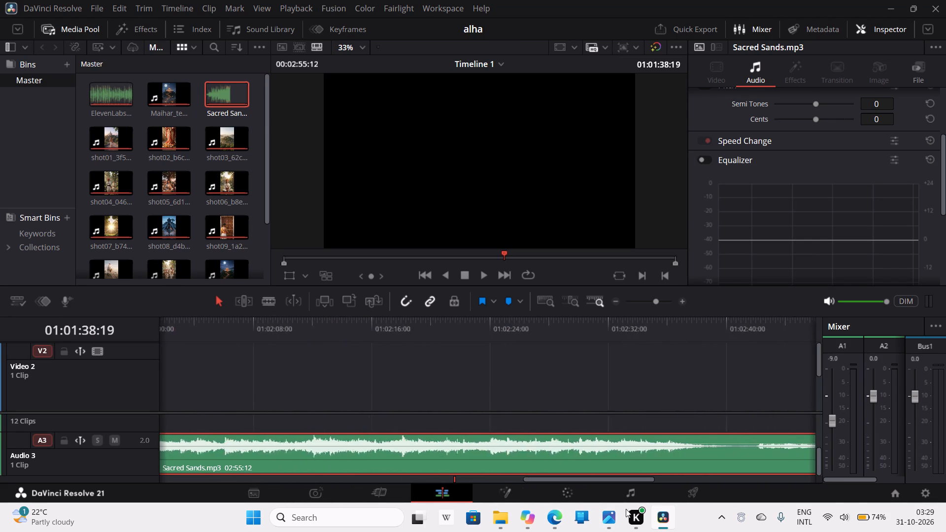
{"action": "left_click_drag", "start_coordinate": [626, 509], "coordinate": [706, 512]}
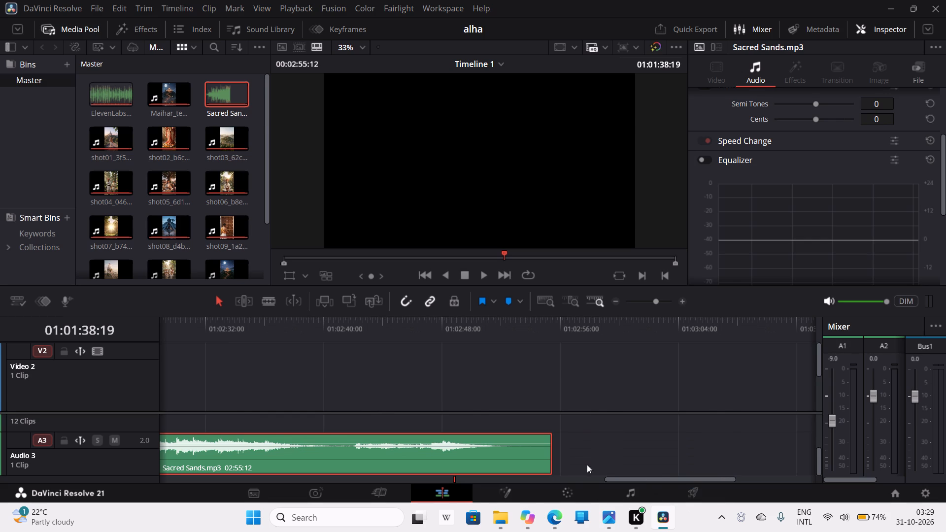
{"action": "left_click_drag", "start_coordinate": [546, 452], "coordinate": [502, 452]}
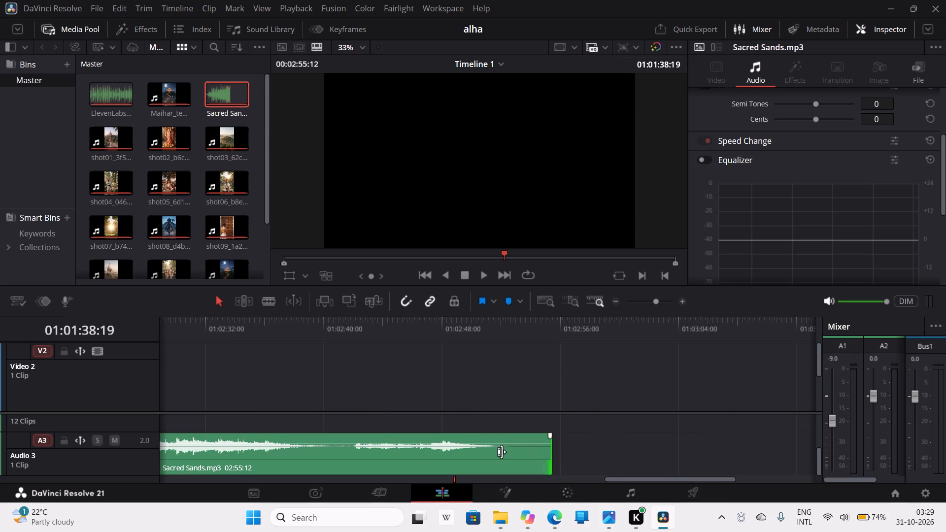
{"action": "left_click_drag", "start_coordinate": [502, 452], "coordinate": [235, 422]}
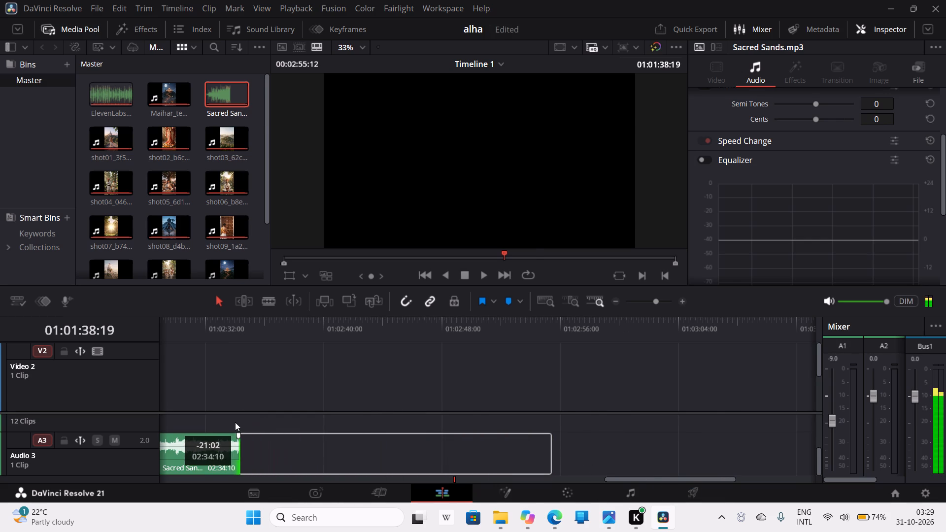
{"action": "left_click_drag", "start_coordinate": [683, 476], "coordinate": [601, 477]}
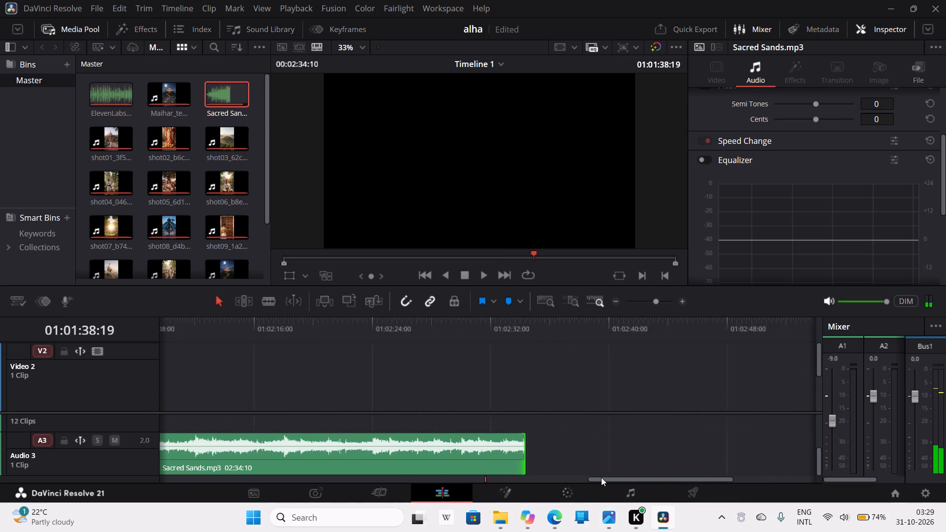
{"action": "left_click_drag", "start_coordinate": [601, 477], "coordinate": [537, 472]}
{"action": "left_click_drag", "start_coordinate": [540, 475], "coordinate": [577, 483]}
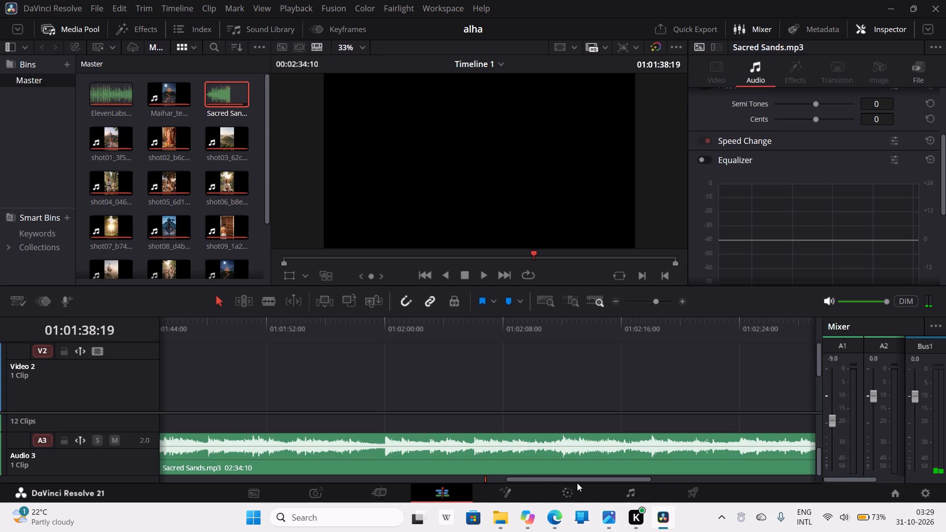
{"action": "left_click_drag", "start_coordinate": [577, 483], "coordinate": [592, 484]}
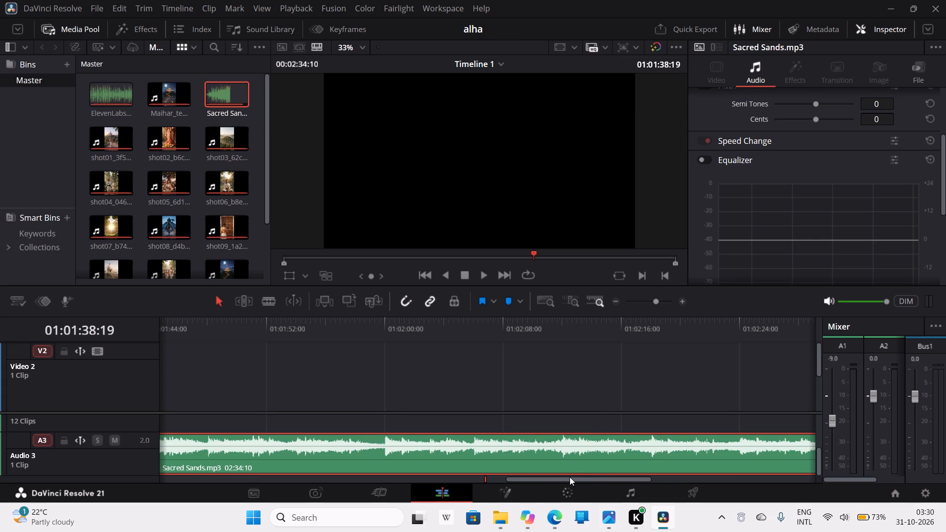
{"action": "left_click_drag", "start_coordinate": [570, 477], "coordinate": [294, 456]}
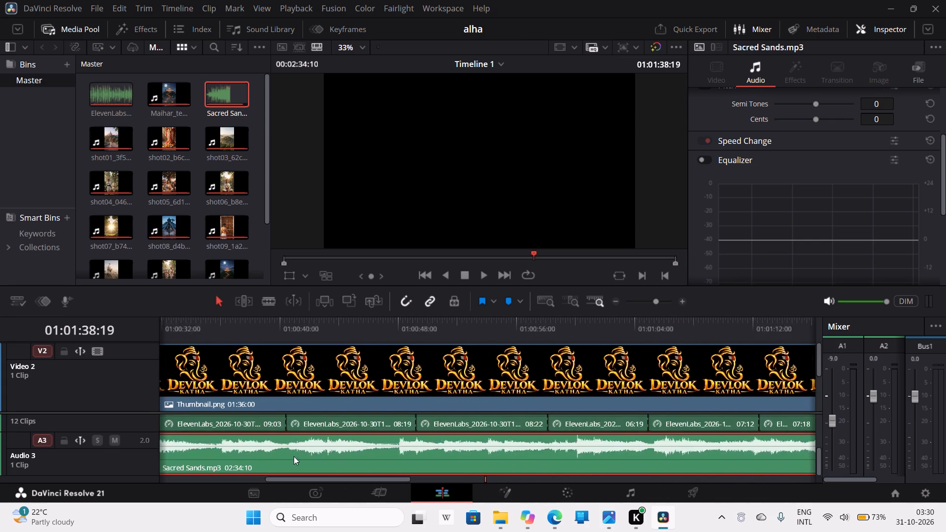
{"action": "left_click_drag", "start_coordinate": [294, 456], "coordinate": [251, 478]}
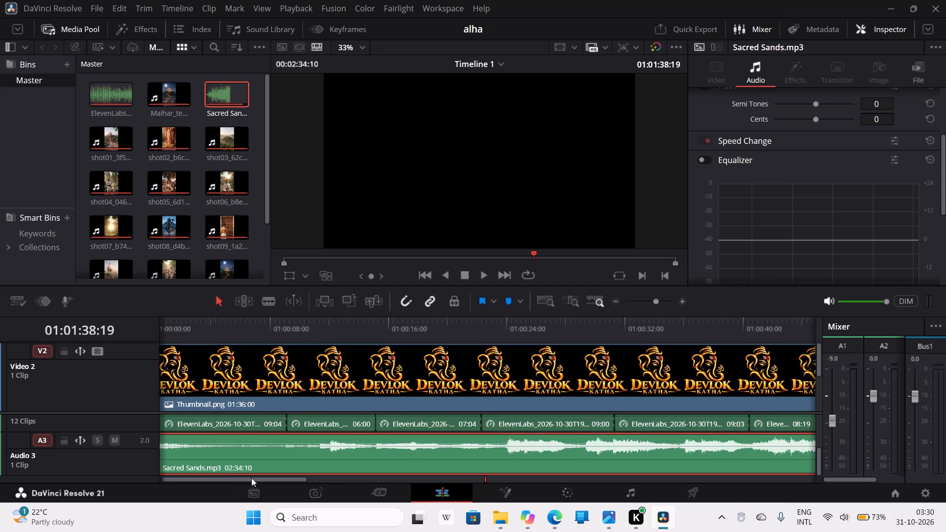
{"action": "left_click_drag", "start_coordinate": [251, 478], "coordinate": [638, 504]}
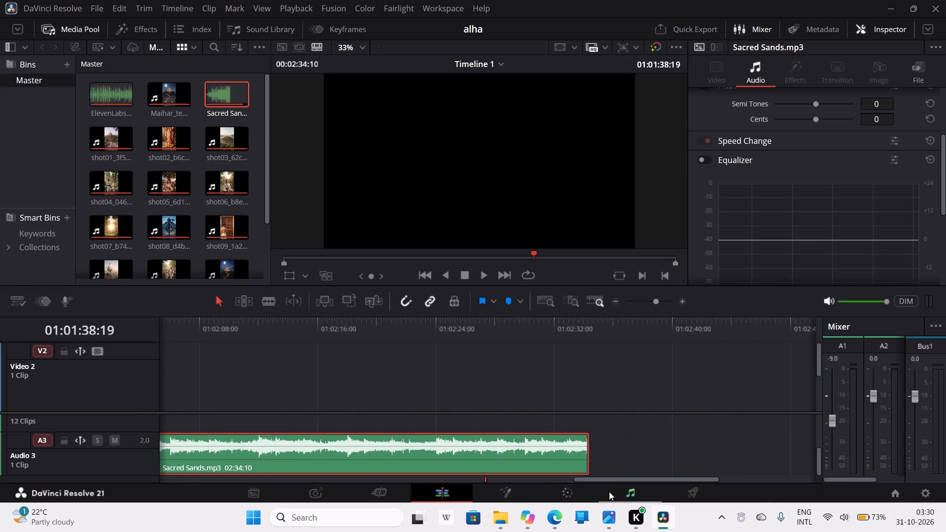
{"action": "left_click_drag", "start_coordinate": [583, 460], "coordinate": [412, 450]}
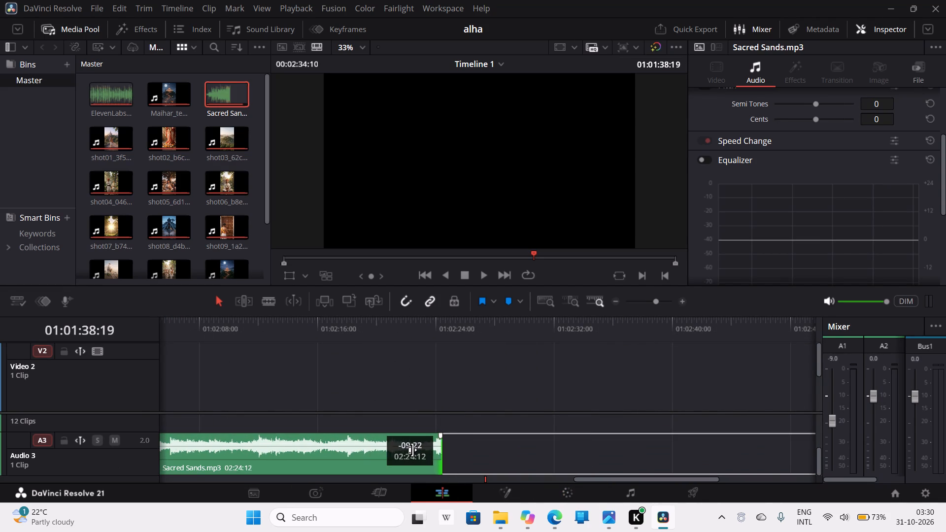
{"action": "left_click_drag", "start_coordinate": [412, 450], "coordinate": [318, 444]}
{"action": "left_click_drag", "start_coordinate": [632, 479], "coordinate": [625, 479]}
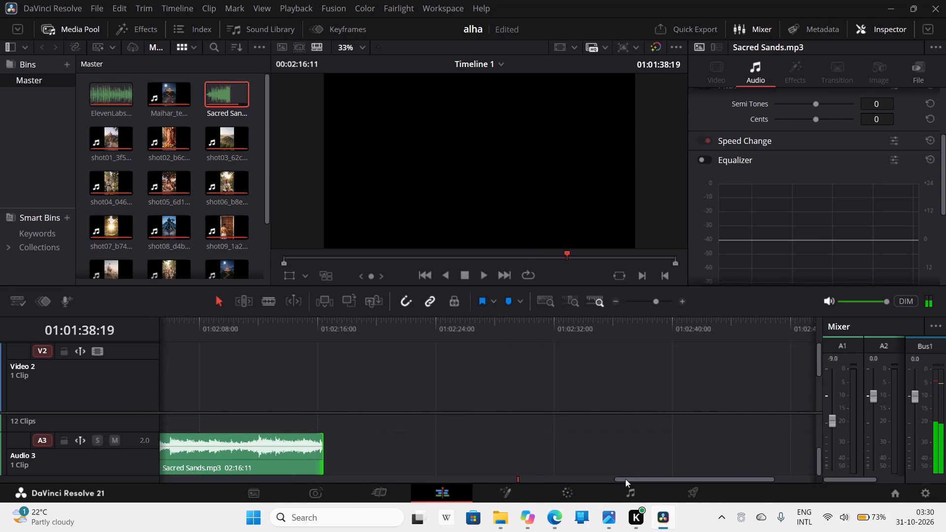
{"action": "left_click_drag", "start_coordinate": [625, 479], "coordinate": [522, 479]}
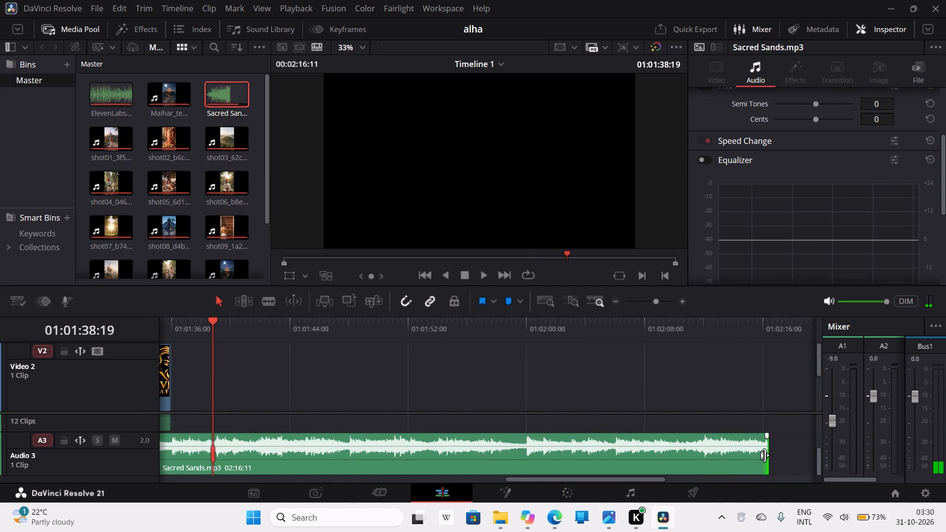
{"action": "left_click_drag", "start_coordinate": [765, 455], "coordinate": [208, 451]}
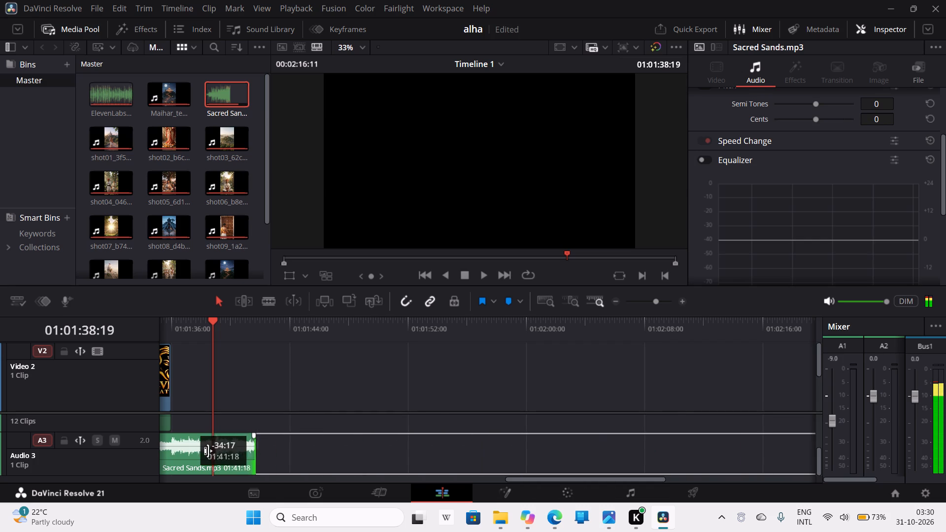
{"action": "left_click_drag", "start_coordinate": [208, 451], "coordinate": [171, 448]}
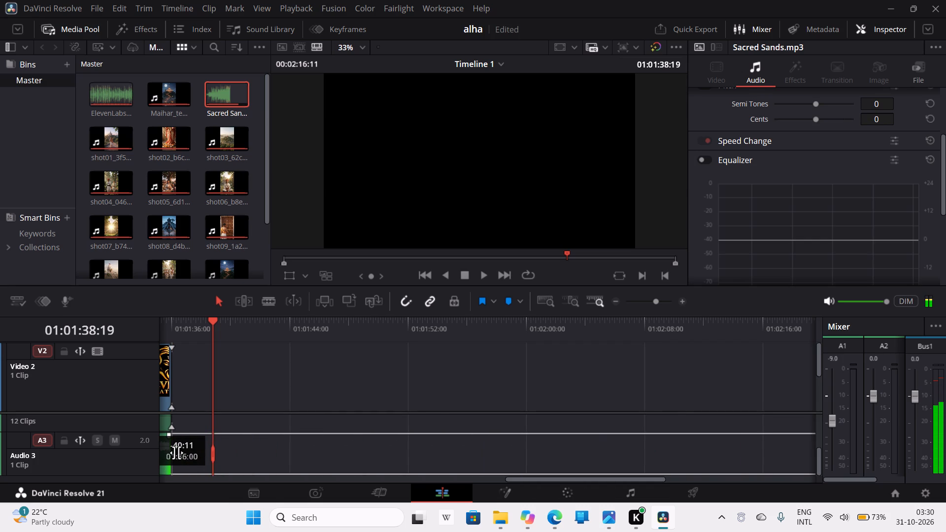
{"action": "left_click_drag", "start_coordinate": [669, 475], "coordinate": [598, 474]}
{"action": "left_click_drag", "start_coordinate": [628, 477], "coordinate": [503, 473]}
{"action": "left_click", "coordinate": [541, 452]}
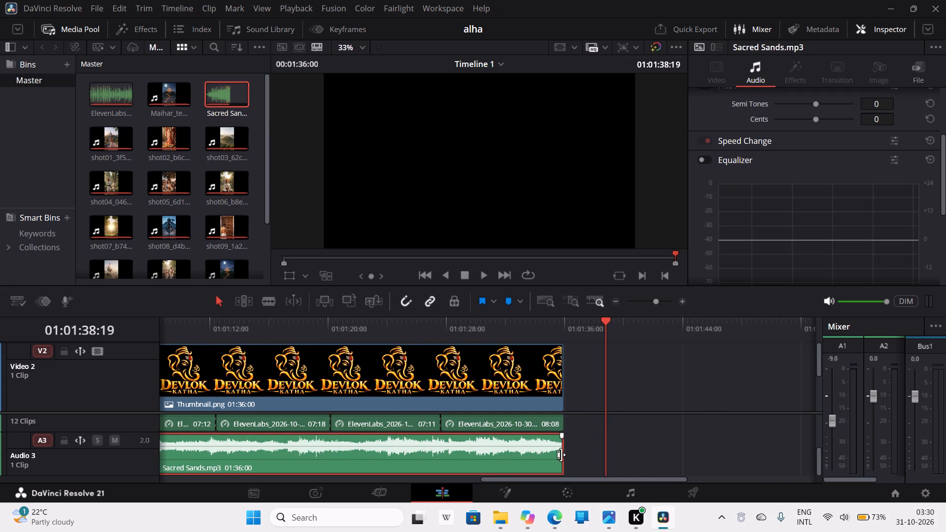
Lower the track volume of Audio 3, which holds the Sacred Sands music, to -14.0.
{"action": "left_click", "coordinate": [561, 455]}
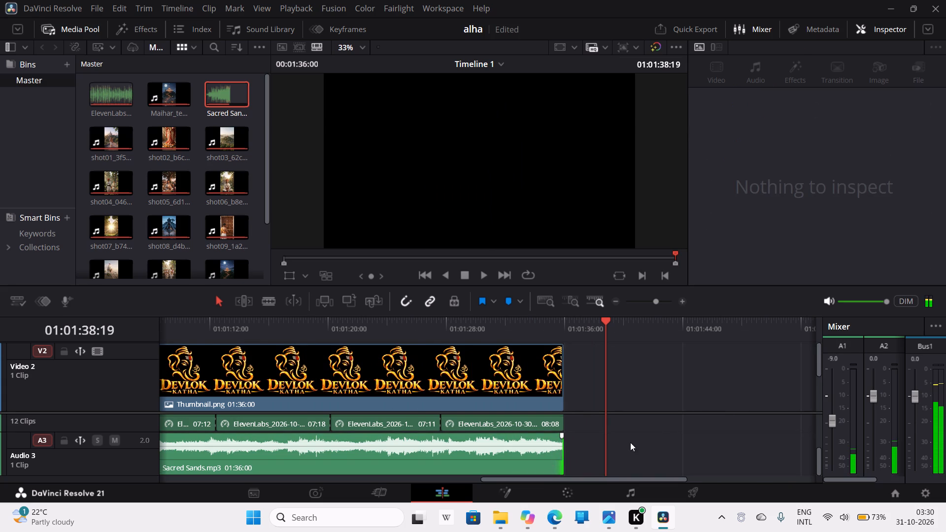
{"action": "left_click", "coordinate": [652, 429]}
{"action": "left_click", "coordinate": [118, 459]}
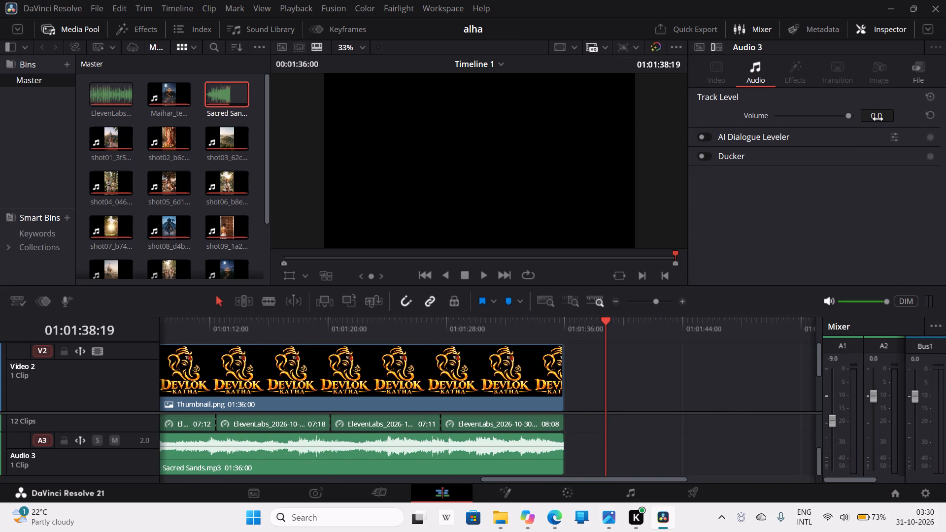
{"action": "left_click_drag", "start_coordinate": [878, 119], "coordinate": [874, 119]}
{"action": "left_click_drag", "start_coordinate": [874, 119], "coordinate": [870, 118]}
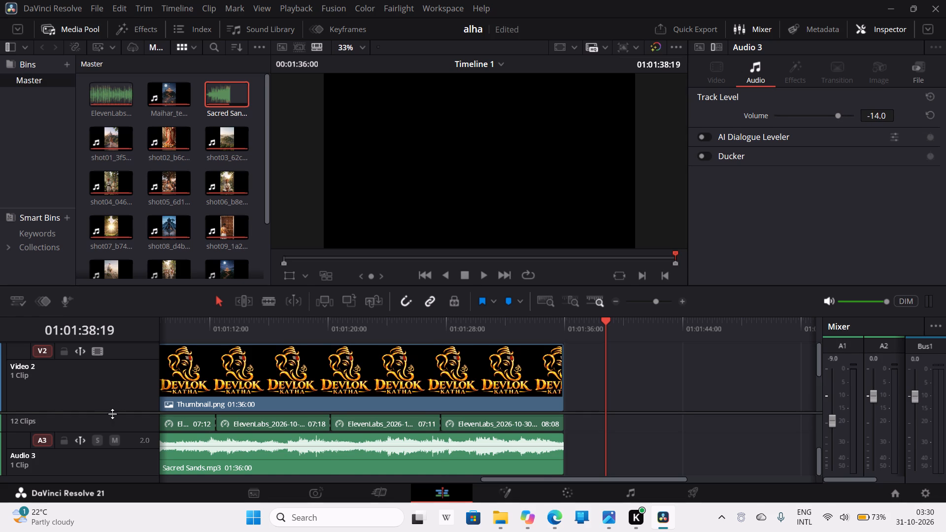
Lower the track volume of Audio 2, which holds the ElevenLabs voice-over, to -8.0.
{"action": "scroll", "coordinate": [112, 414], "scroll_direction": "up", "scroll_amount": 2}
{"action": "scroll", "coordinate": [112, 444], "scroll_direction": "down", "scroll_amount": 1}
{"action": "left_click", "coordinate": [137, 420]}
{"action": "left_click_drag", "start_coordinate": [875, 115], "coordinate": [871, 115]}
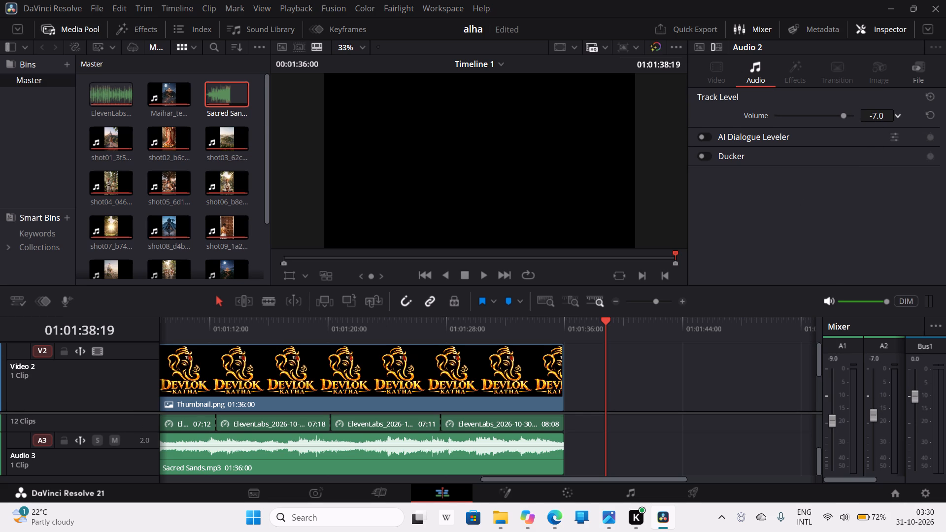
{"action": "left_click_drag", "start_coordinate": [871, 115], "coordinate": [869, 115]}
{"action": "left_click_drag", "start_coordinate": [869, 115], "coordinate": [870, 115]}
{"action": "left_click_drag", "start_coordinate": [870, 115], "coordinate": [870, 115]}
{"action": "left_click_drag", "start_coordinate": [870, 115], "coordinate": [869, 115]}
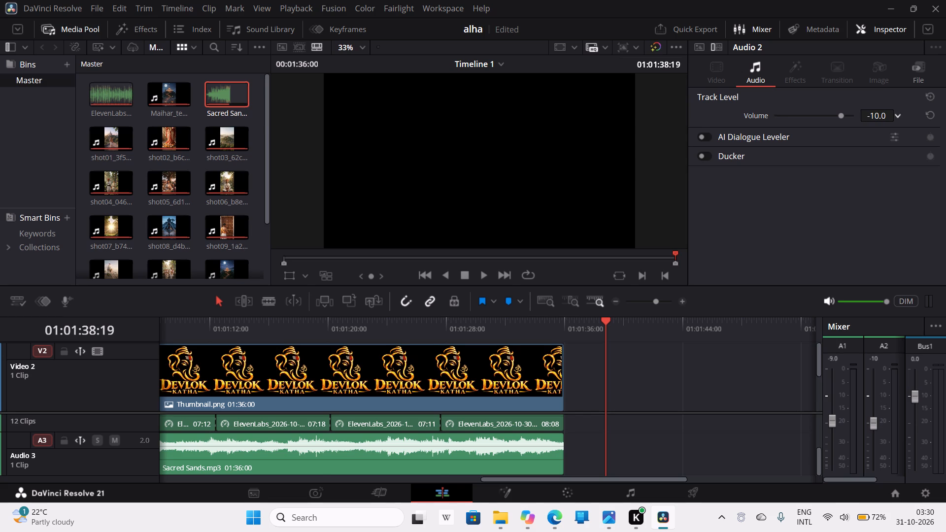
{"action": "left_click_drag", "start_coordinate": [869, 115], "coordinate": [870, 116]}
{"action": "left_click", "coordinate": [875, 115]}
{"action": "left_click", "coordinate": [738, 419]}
Compare the track volume levels of Audio 3, Audio 1 and Audio 2.
{"action": "left_click", "coordinate": [108, 468]}
{"action": "scroll", "coordinate": [125, 431], "scroll_direction": "up", "scroll_amount": 2}
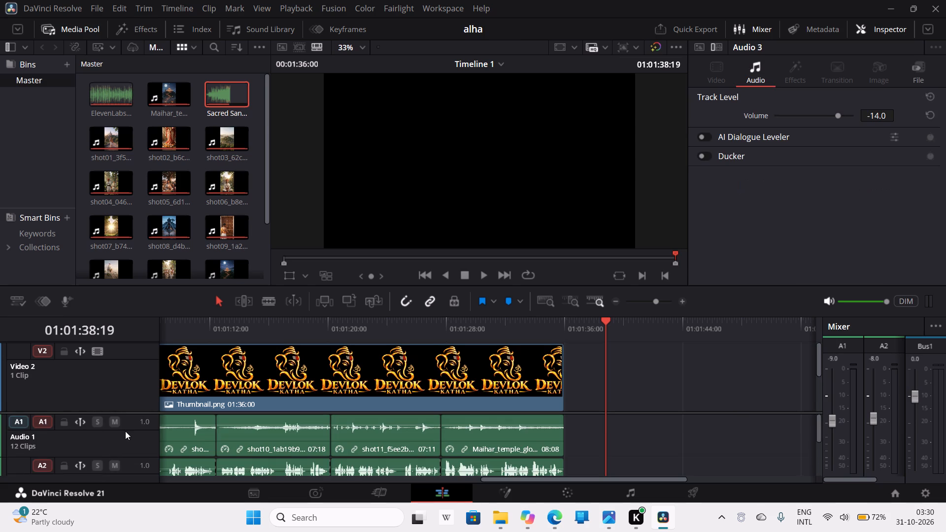
{"action": "scroll", "coordinate": [125, 431], "scroll_direction": "up", "scroll_amount": 1}
{"action": "left_click", "coordinate": [124, 438]}
{"action": "scroll", "coordinate": [112, 436], "scroll_direction": "down", "scroll_amount": 1}
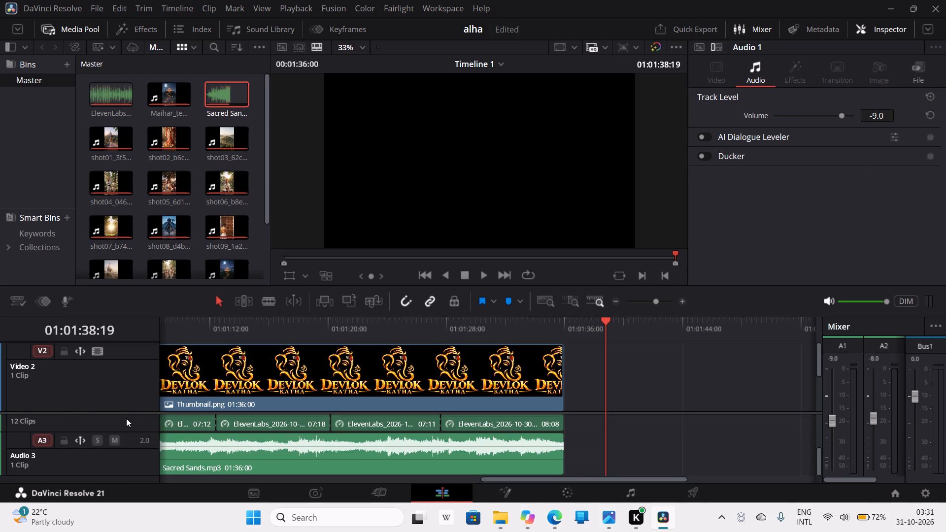
{"action": "left_click", "coordinate": [128, 421]}
{"action": "scroll", "coordinate": [598, 413], "scroll_direction": "up", "scroll_amount": 1}
{"action": "scroll", "coordinate": [654, 407], "scroll_direction": "up", "scroll_amount": 4}
{"action": "scroll", "coordinate": [739, 384], "scroll_direction": "up", "scroll_amount": 2}
{"action": "scroll", "coordinate": [724, 400], "scroll_direction": "down", "scroll_amount": 8}
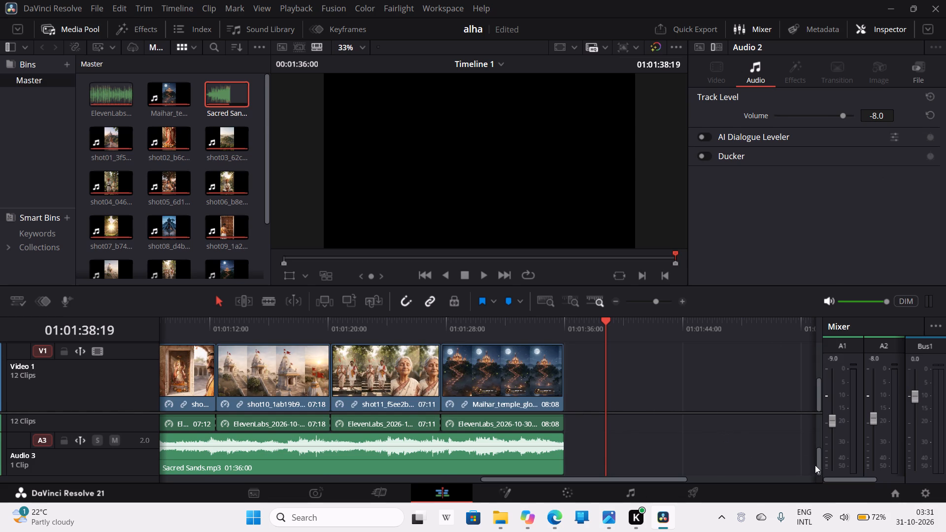
{"action": "left_click_drag", "start_coordinate": [818, 462], "coordinate": [820, 415]}
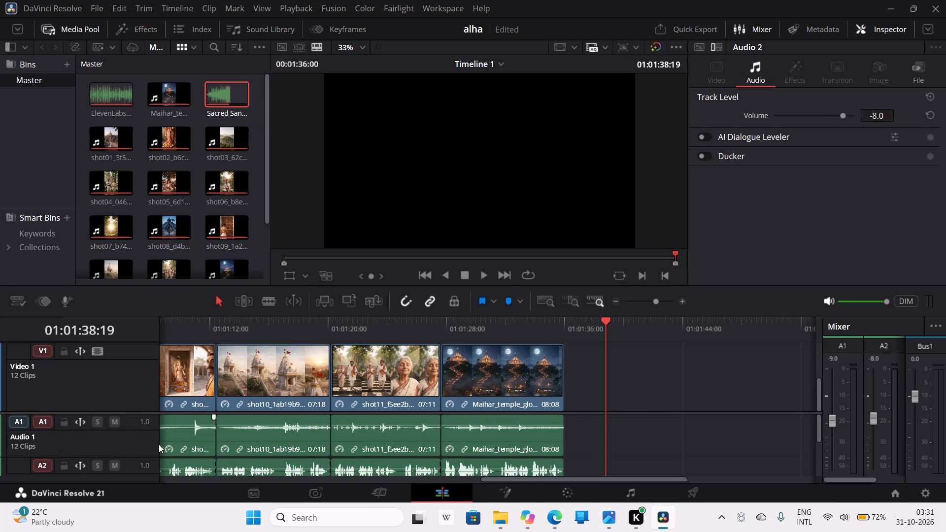
{"action": "left_click", "coordinate": [132, 440]}
{"action": "left_click", "coordinate": [107, 444]}
{"action": "scroll", "coordinate": [131, 435], "scroll_direction": "down", "scroll_amount": 2}
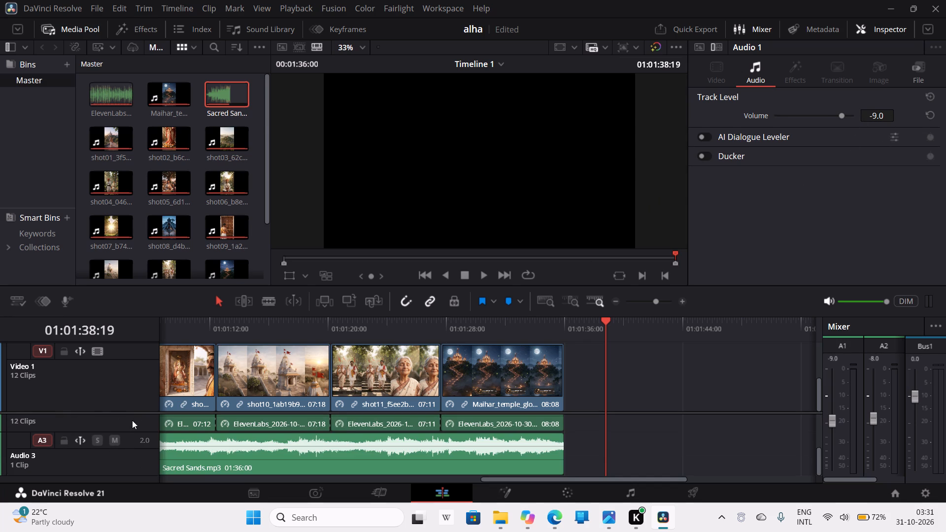
Raise the track volume of the Audio 2 voice-over track to 4.0.
{"action": "left_click", "coordinate": [132, 420]}
{"action": "left_click_drag", "start_coordinate": [878, 114], "coordinate": [881, 114]}
{"action": "left_click_drag", "start_coordinate": [881, 114], "coordinate": [885, 114]}
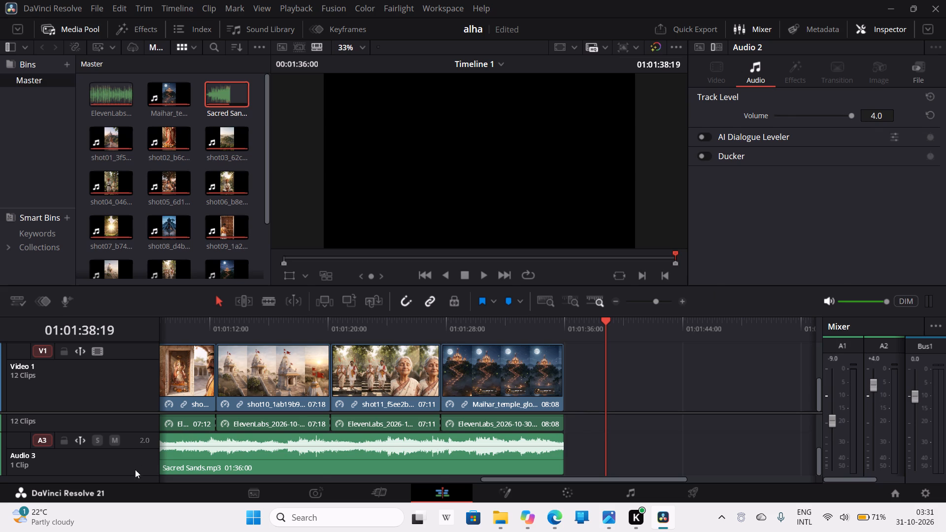
Recheck the track volume levels of Audio 3, Audio 2 and Audio 1.
{"action": "left_click", "coordinate": [128, 465]}
{"action": "left_click", "coordinate": [143, 426]}
{"action": "scroll", "coordinate": [143, 426], "scroll_direction": "up", "scroll_amount": 1}
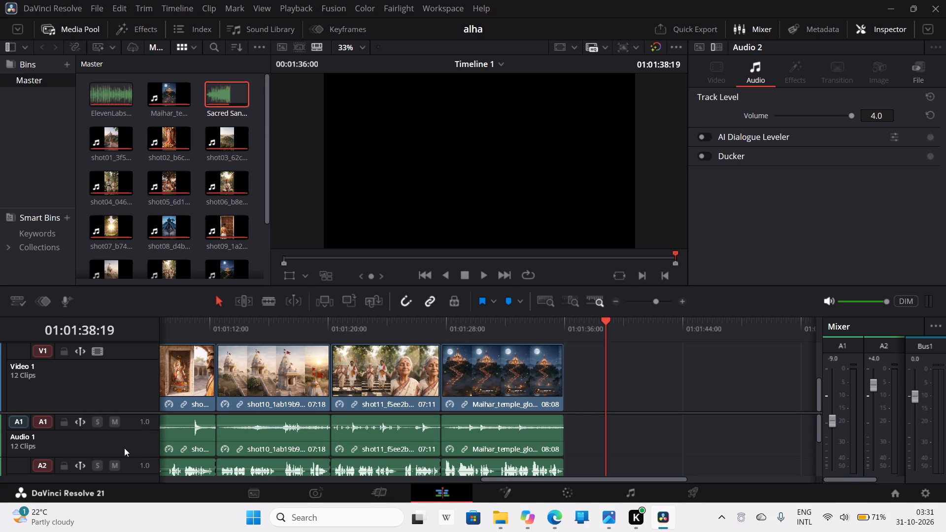
{"action": "left_click", "coordinate": [124, 448]}
{"action": "scroll", "coordinate": [672, 429], "scroll_direction": "down", "scroll_amount": 2}
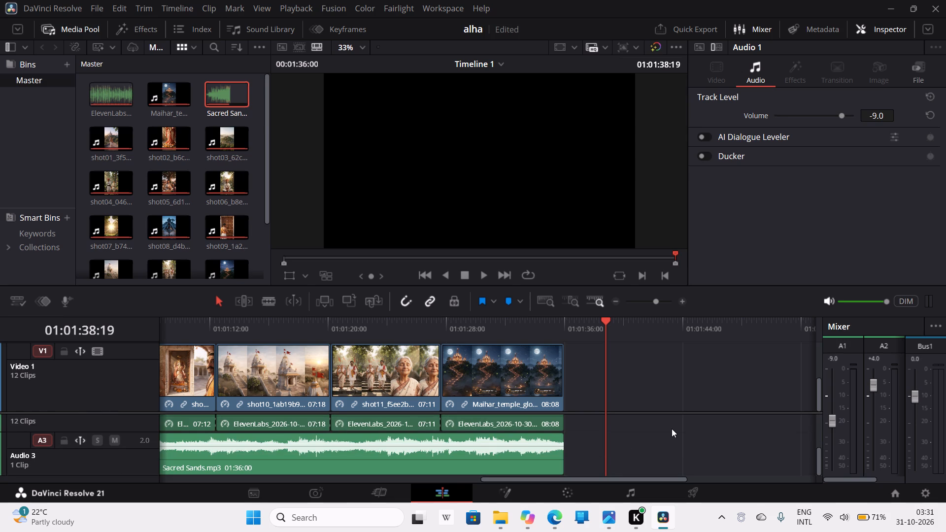
{"action": "scroll", "coordinate": [654, 419], "scroll_direction": "up", "scroll_amount": 9}
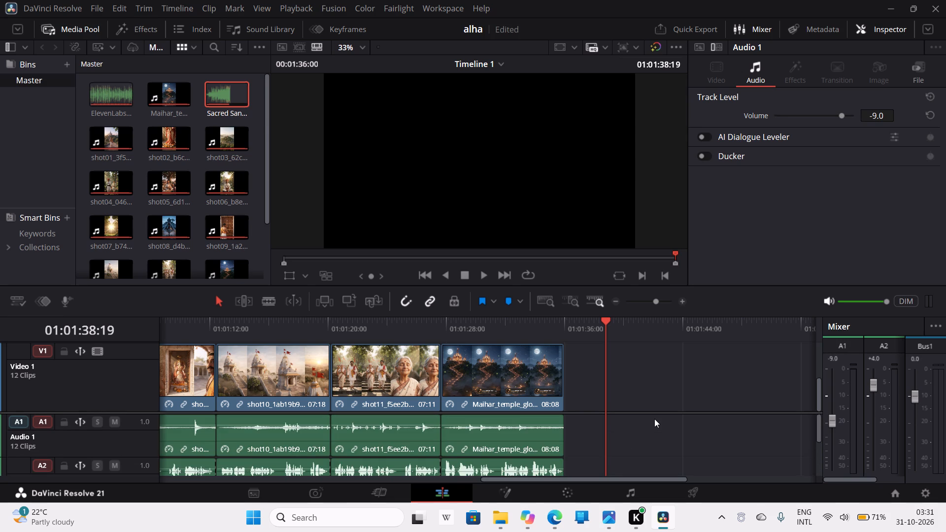
{"action": "scroll", "coordinate": [669, 394], "scroll_direction": "up", "scroll_amount": 3}
{"action": "scroll", "coordinate": [669, 394], "scroll_direction": "down", "scroll_amount": 9}
Move the playhead to 01:01:36:00, at the end of the final Maihar temple clip.
{"action": "left_click_drag", "start_coordinate": [604, 320], "coordinate": [593, 322]}
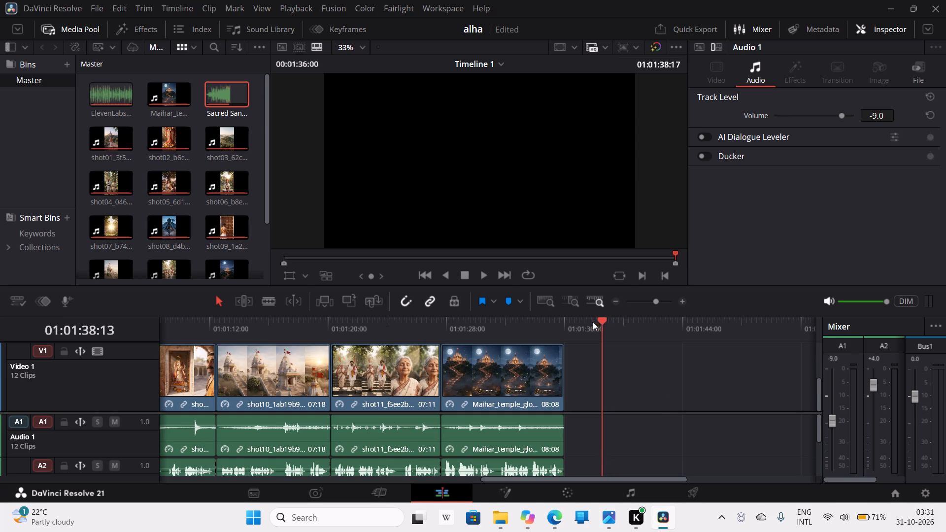
{"action": "left_click_drag", "start_coordinate": [593, 322], "coordinate": [565, 333]}
Examine the first four shot clips on Video 1 at the start of the timeline, ending with shot01 selected.
{"action": "scroll", "coordinate": [669, 454], "scroll_direction": "down", "scroll_amount": 7}
{"action": "left_click_drag", "start_coordinate": [645, 477], "coordinate": [575, 478]}
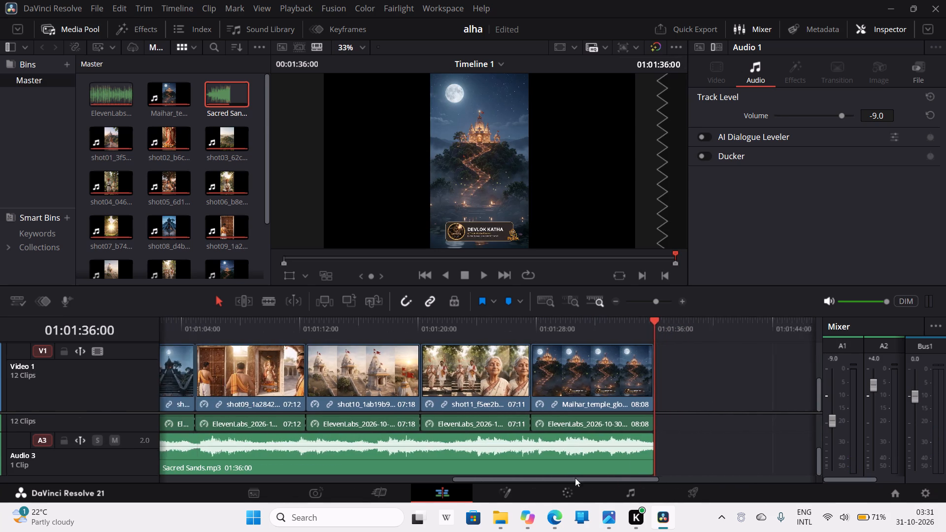
{"action": "left_click_drag", "start_coordinate": [575, 478], "coordinate": [268, 479]}
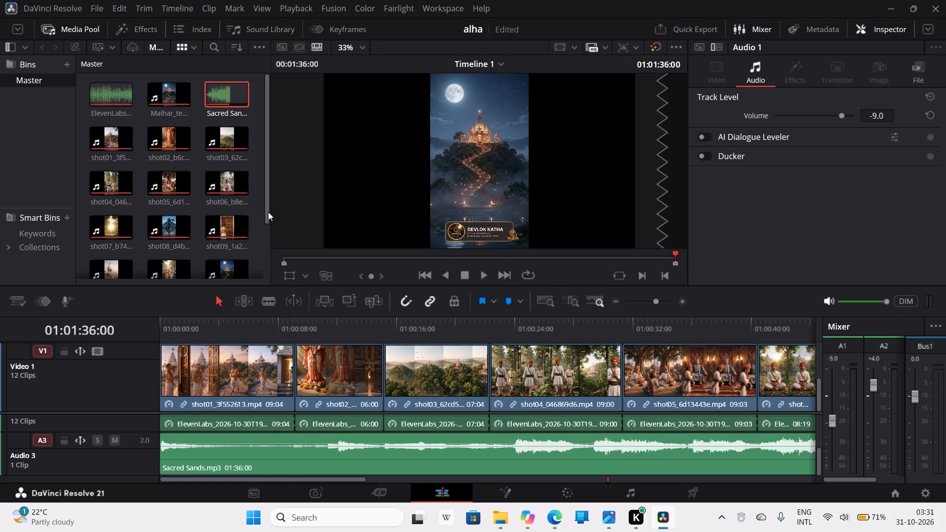
{"action": "left_click", "coordinate": [262, 237]}
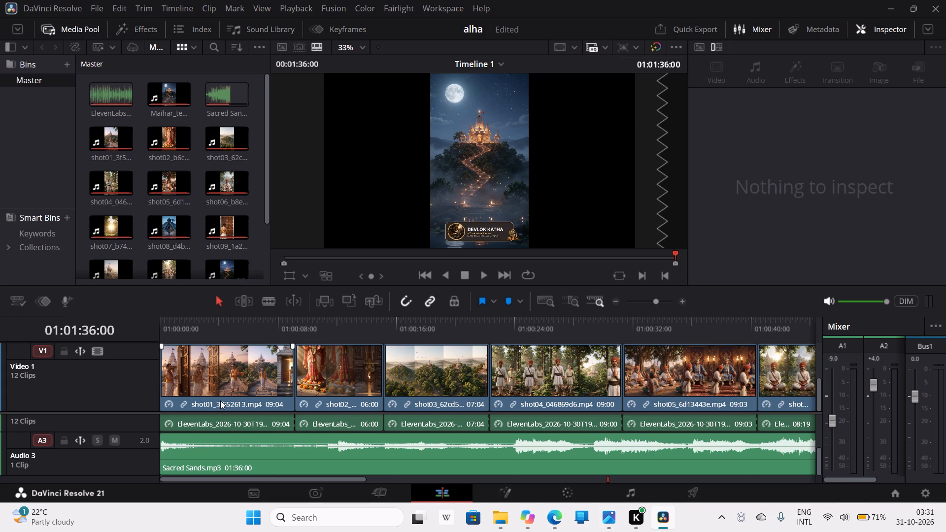
{"action": "left_click", "coordinate": [227, 374]}
{"action": "left_click", "coordinate": [339, 386]}
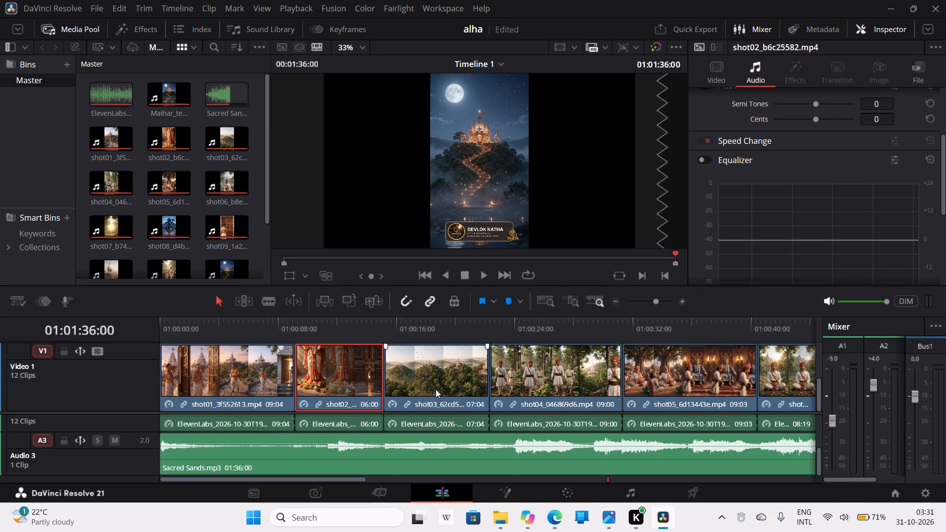
{"action": "left_click", "coordinate": [441, 388]}
{"action": "left_click", "coordinate": [568, 386]}
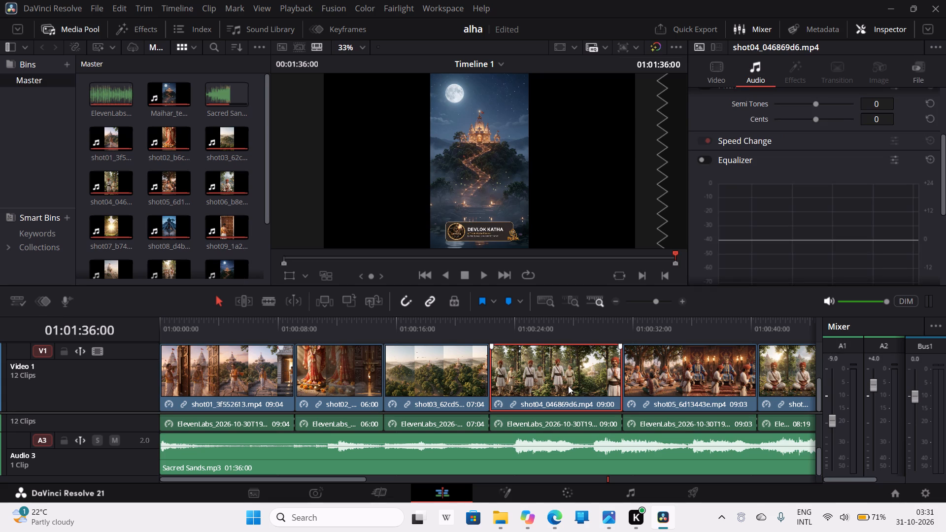
{"action": "left_click", "coordinate": [255, 387]}
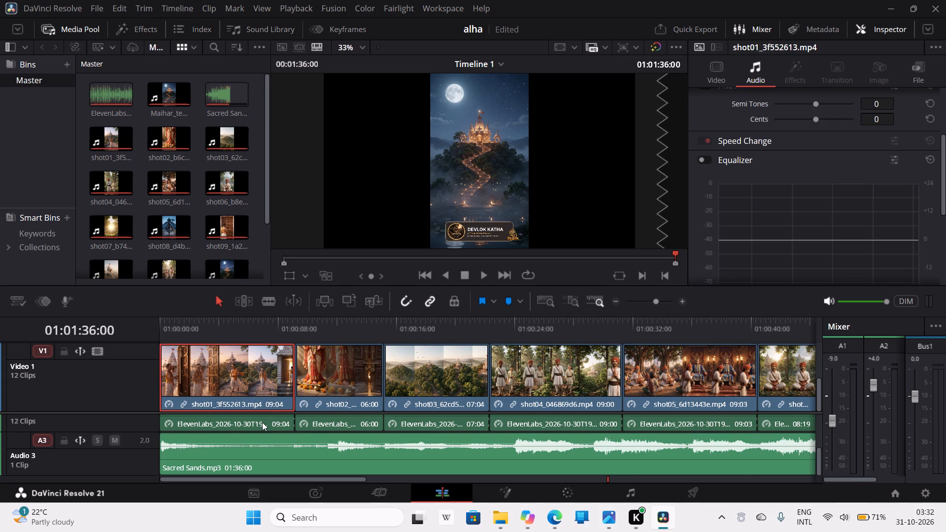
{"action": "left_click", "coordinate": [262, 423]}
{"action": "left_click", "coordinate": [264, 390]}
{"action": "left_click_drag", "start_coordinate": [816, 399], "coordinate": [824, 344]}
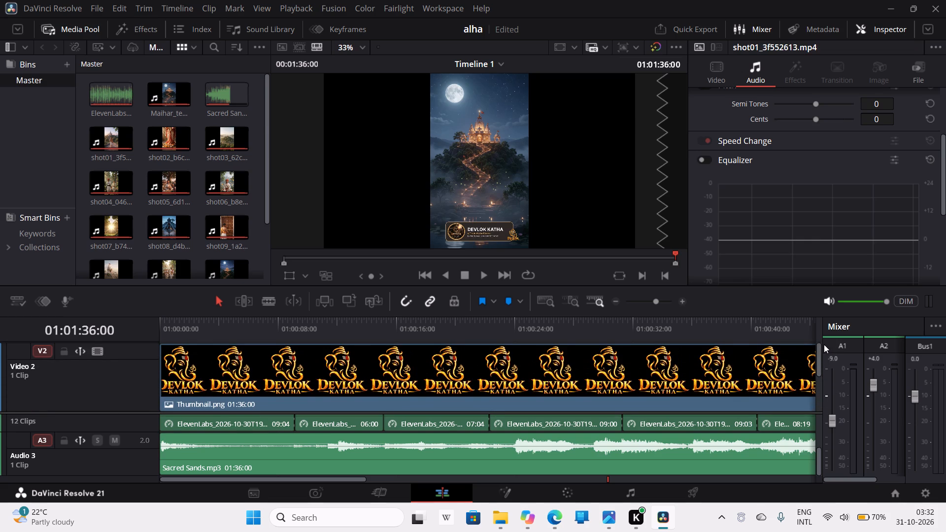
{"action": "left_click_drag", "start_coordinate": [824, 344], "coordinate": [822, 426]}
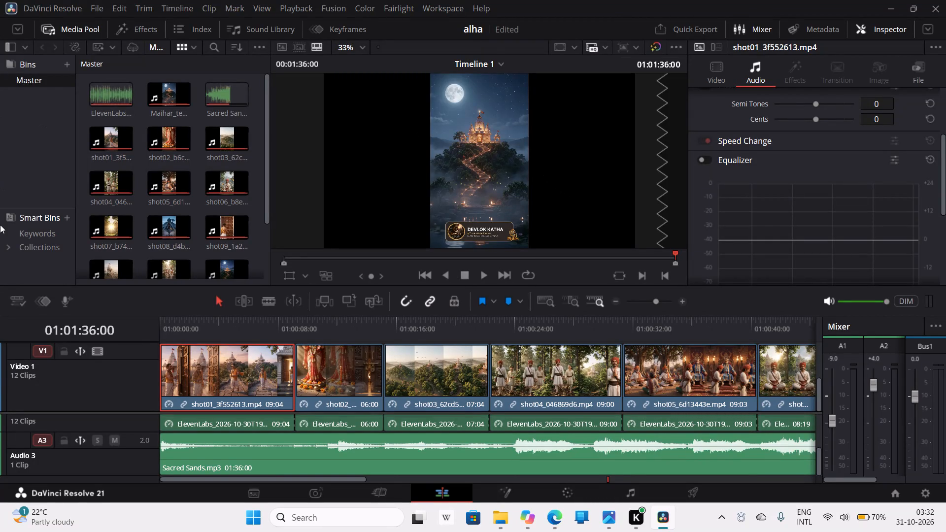
Turn on the computer's Bluetooth in the Windows quick settings.
{"action": "left_click", "coordinate": [844, 521]}
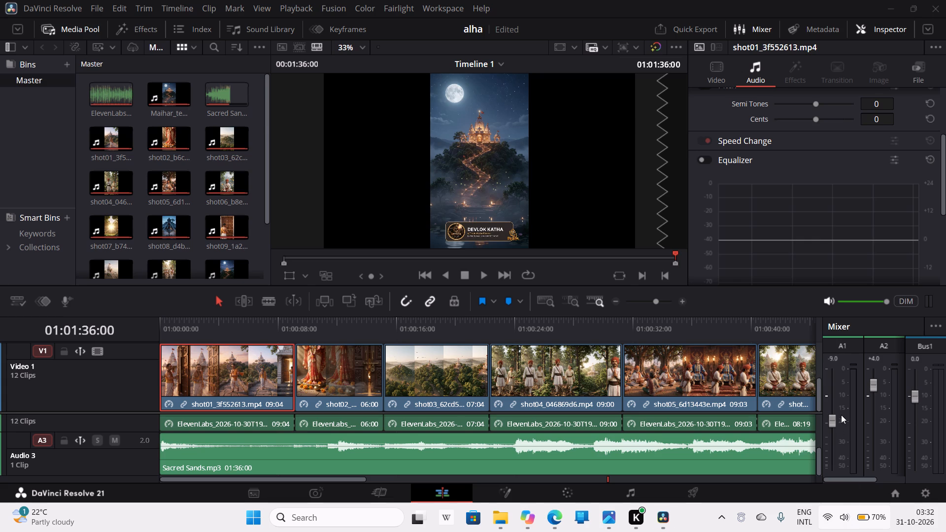
{"action": "left_click", "coordinate": [805, 288]}
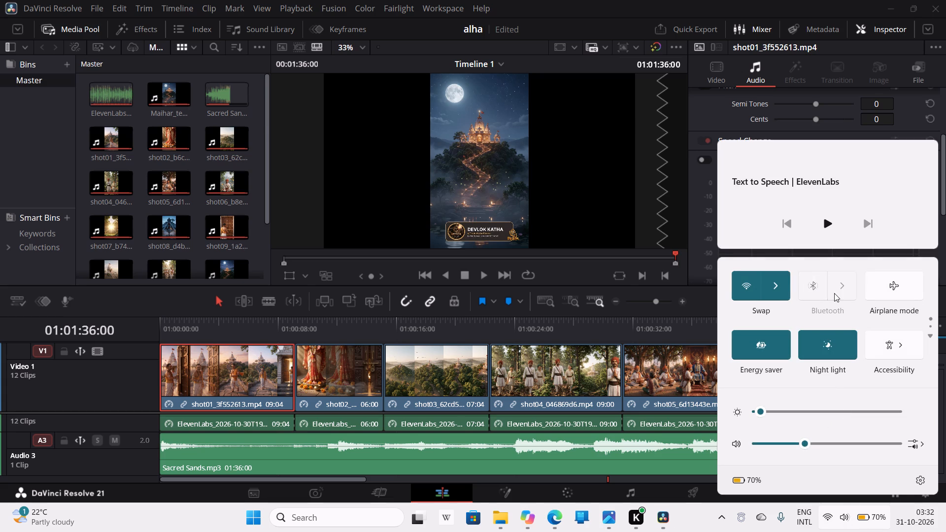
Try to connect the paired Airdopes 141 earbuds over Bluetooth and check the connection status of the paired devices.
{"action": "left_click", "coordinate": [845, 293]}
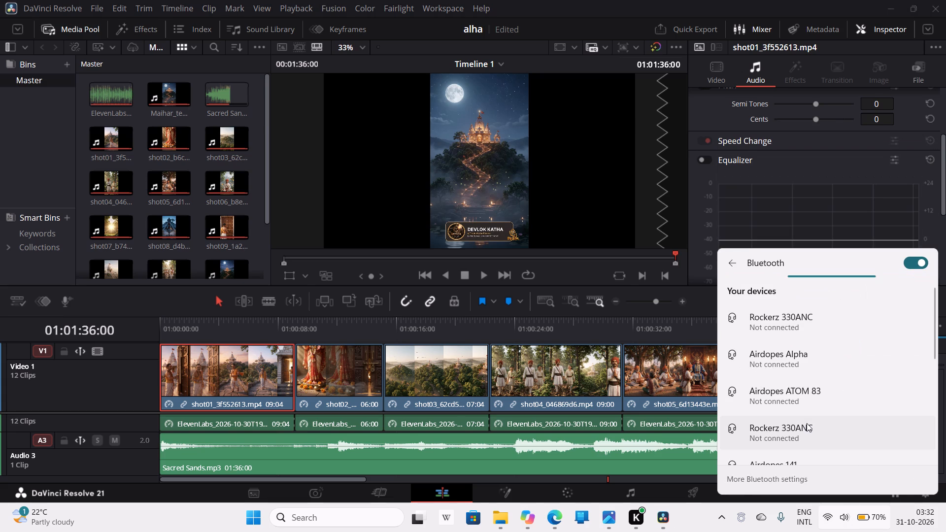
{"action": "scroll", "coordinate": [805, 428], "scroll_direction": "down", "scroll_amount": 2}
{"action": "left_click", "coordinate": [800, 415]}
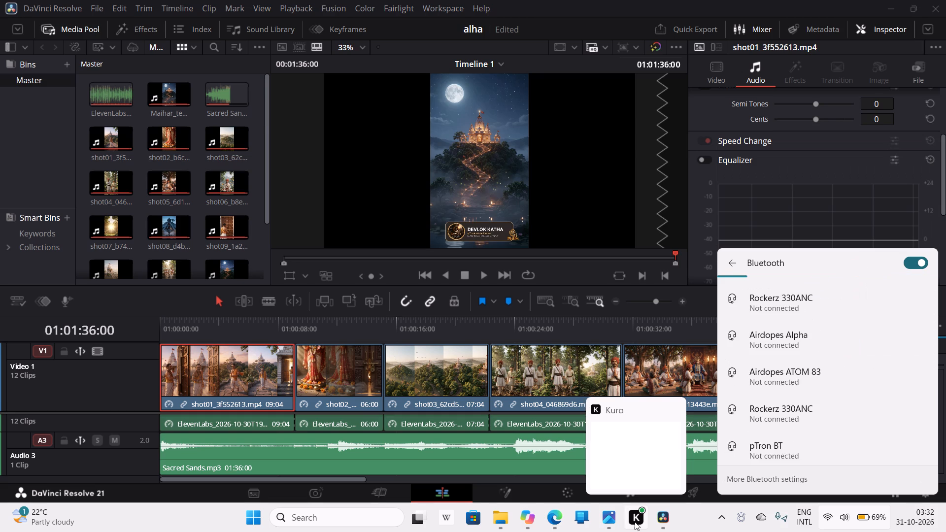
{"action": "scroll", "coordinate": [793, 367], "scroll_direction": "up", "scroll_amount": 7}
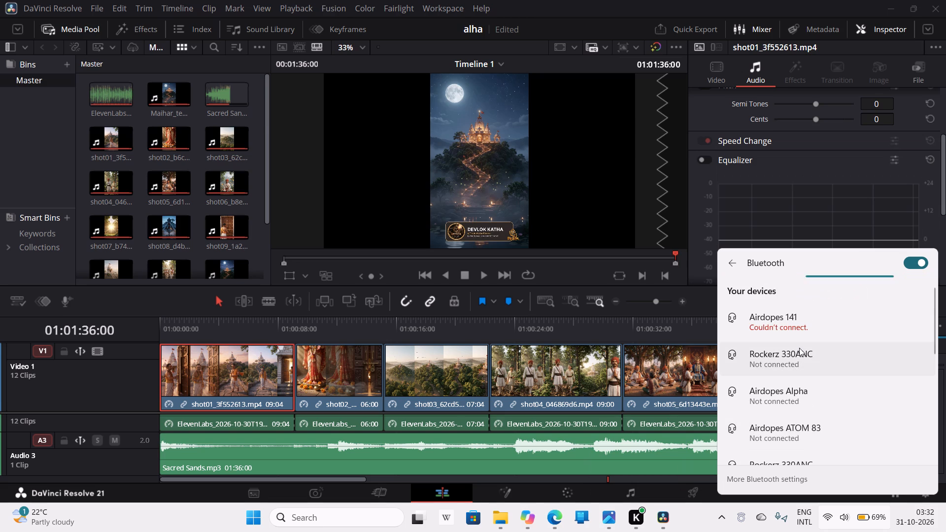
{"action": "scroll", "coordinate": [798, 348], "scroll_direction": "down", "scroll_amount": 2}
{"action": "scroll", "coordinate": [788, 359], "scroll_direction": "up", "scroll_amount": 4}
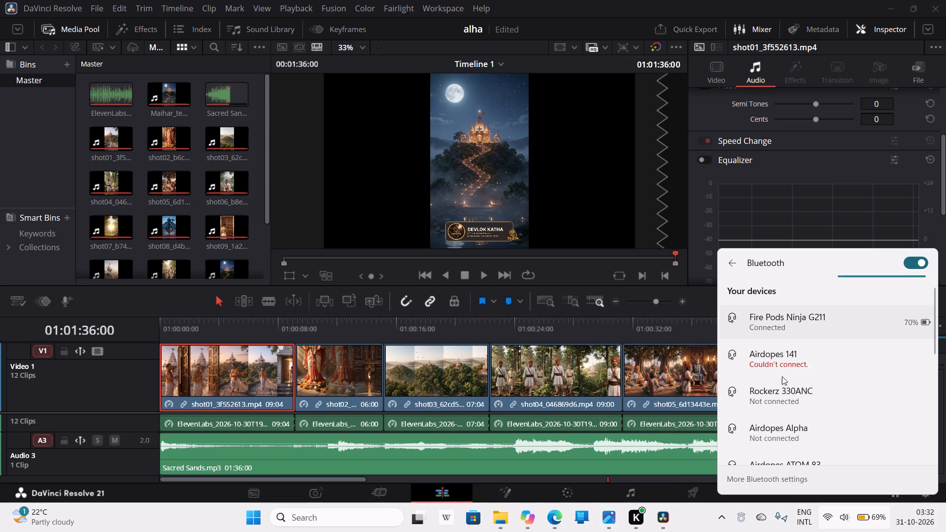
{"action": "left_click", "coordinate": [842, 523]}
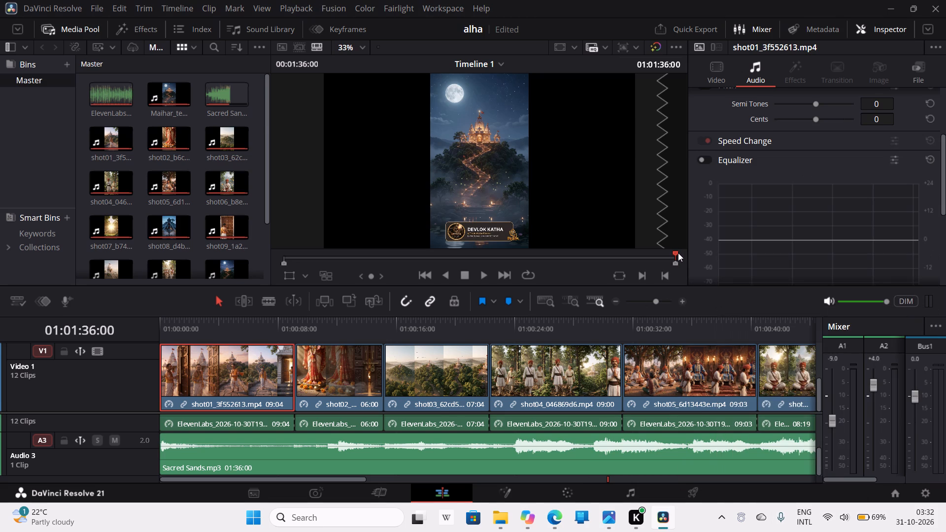
Play the timeline from 01:00:00:00 into the shot02 clip to check the audio balance.
{"action": "left_click_drag", "start_coordinate": [676, 253], "coordinate": [262, 234]}
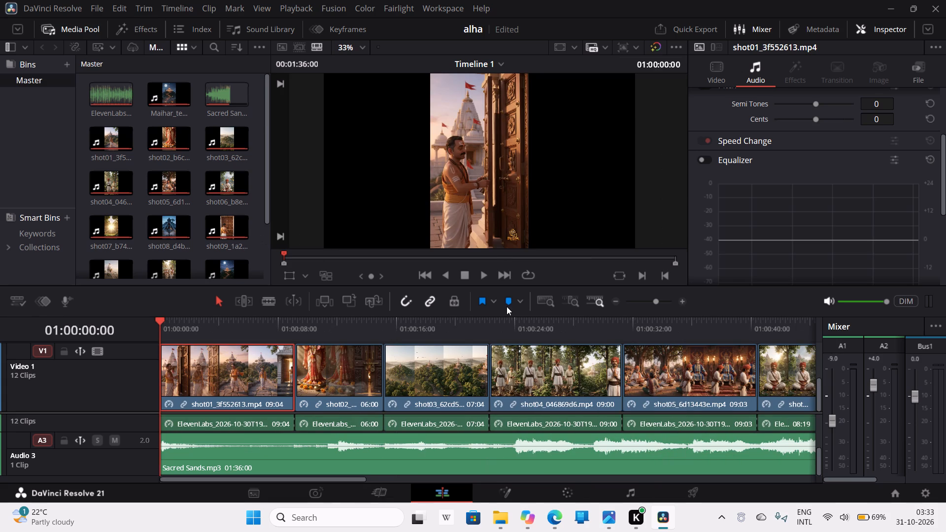
{"action": "left_click", "coordinate": [481, 273]}
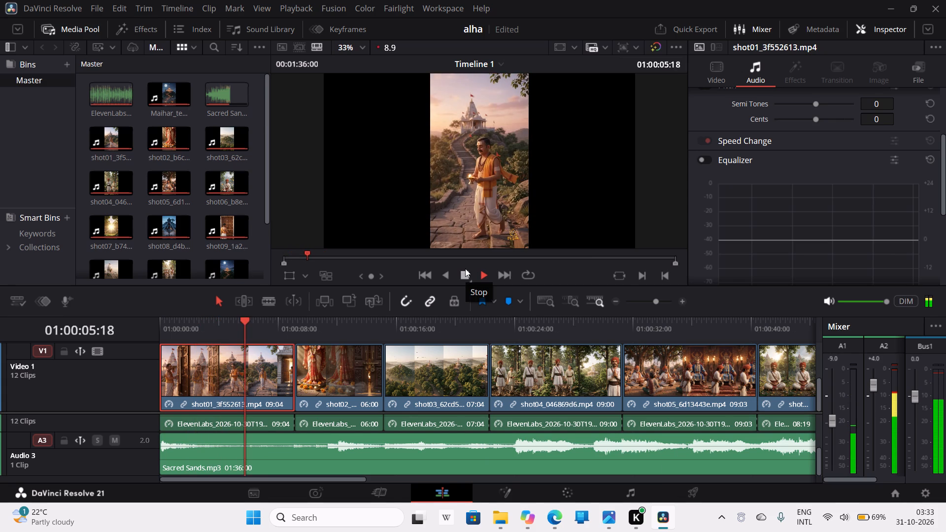
{"action": "left_click", "coordinate": [467, 275]}
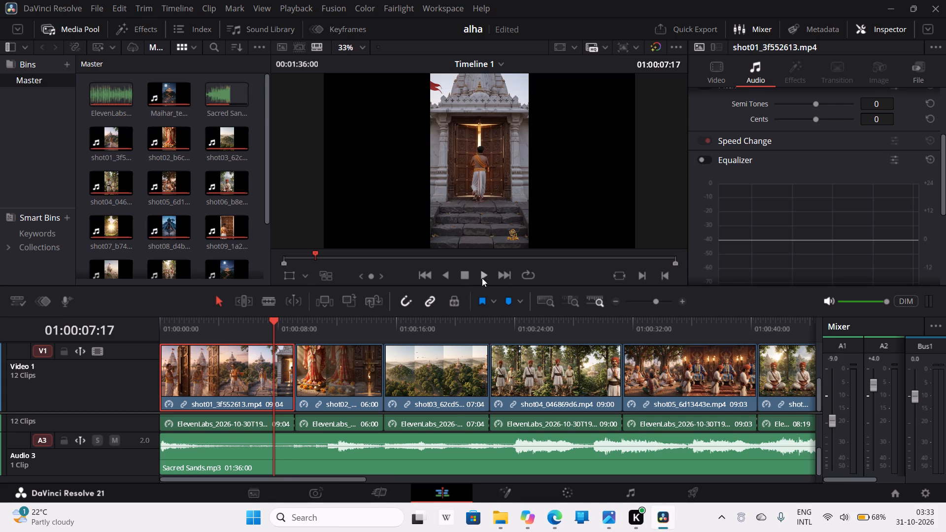
{"action": "left_click", "coordinate": [482, 278]}
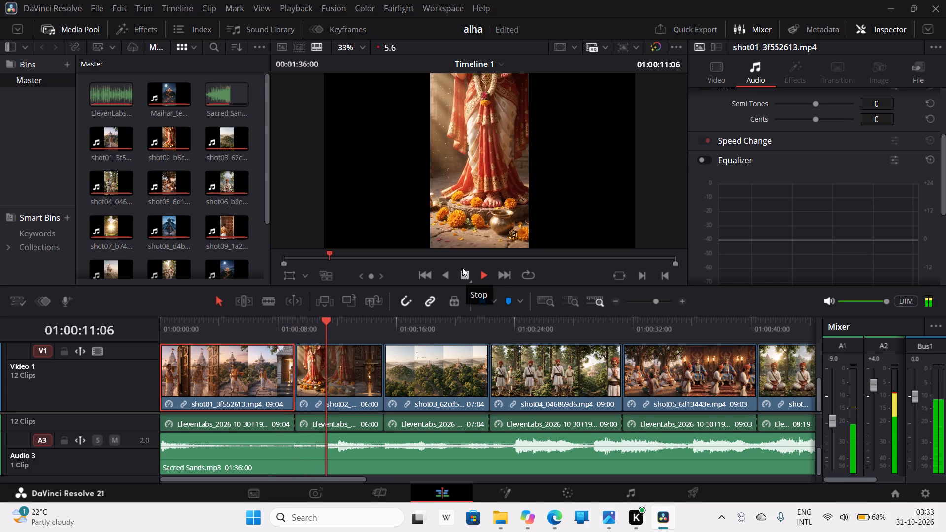
{"action": "left_click", "coordinate": [466, 272]}
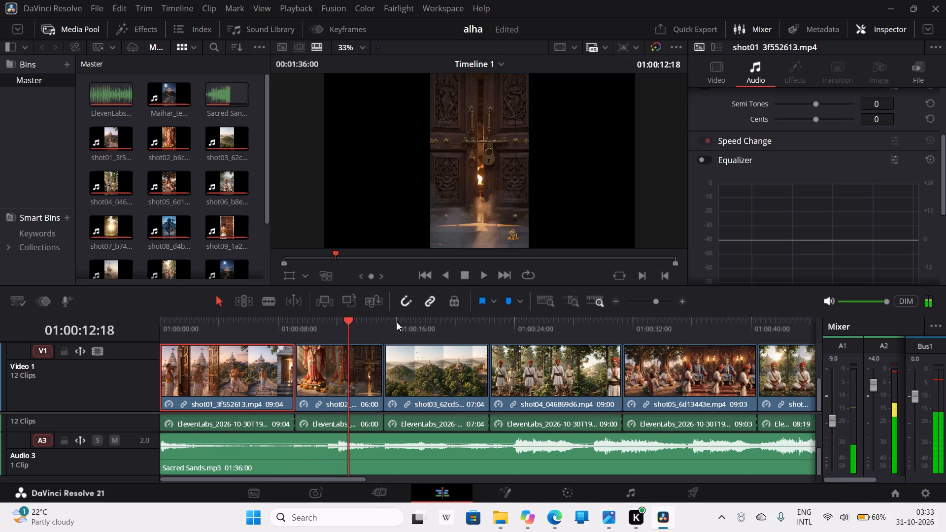
Lower the track volume of the Audio 2 voice-over track to 3.0.
{"action": "scroll", "coordinate": [111, 474], "scroll_direction": "up", "scroll_amount": 2}
{"action": "scroll", "coordinate": [124, 464], "scroll_direction": "down", "scroll_amount": 3}
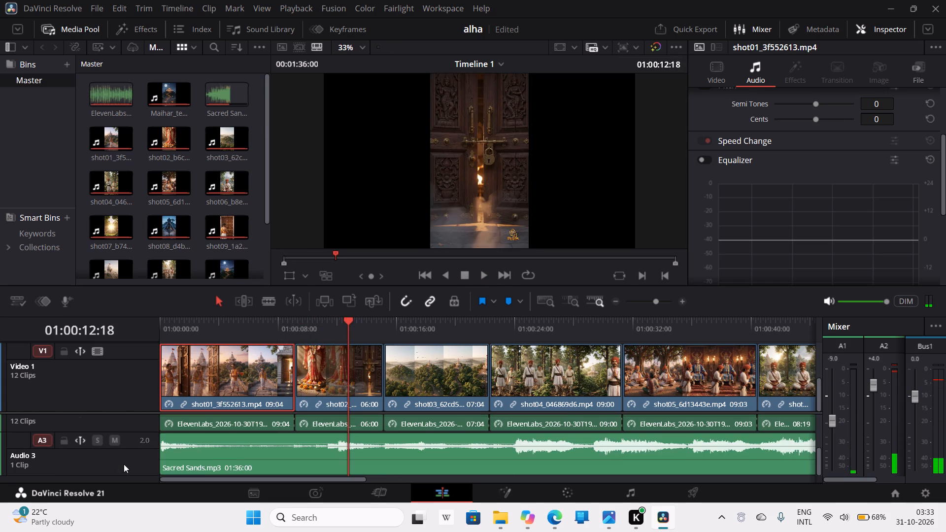
{"action": "scroll", "coordinate": [124, 464], "scroll_direction": "up", "scroll_amount": 2}
{"action": "left_click", "coordinate": [121, 447]}
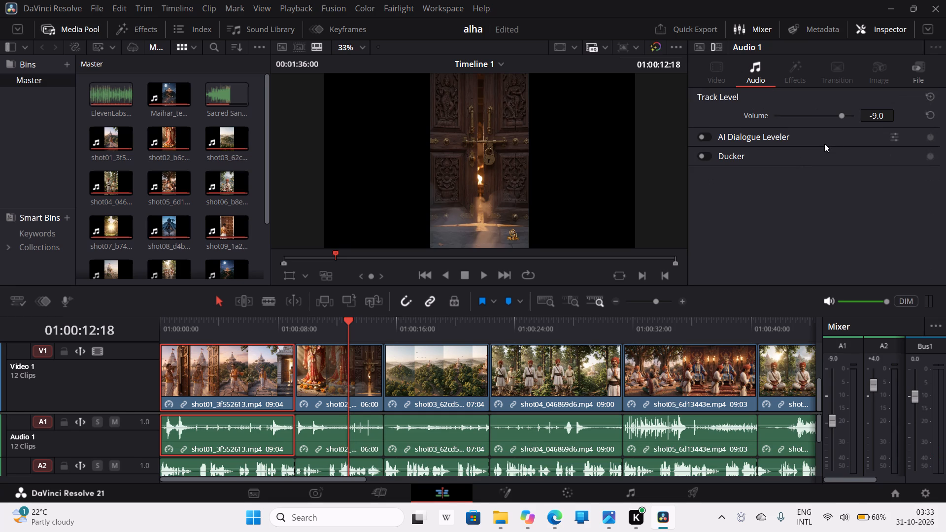
{"action": "left_click", "coordinate": [119, 479]}
{"action": "scroll", "coordinate": [124, 448], "scroll_direction": "down", "scroll_amount": 1}
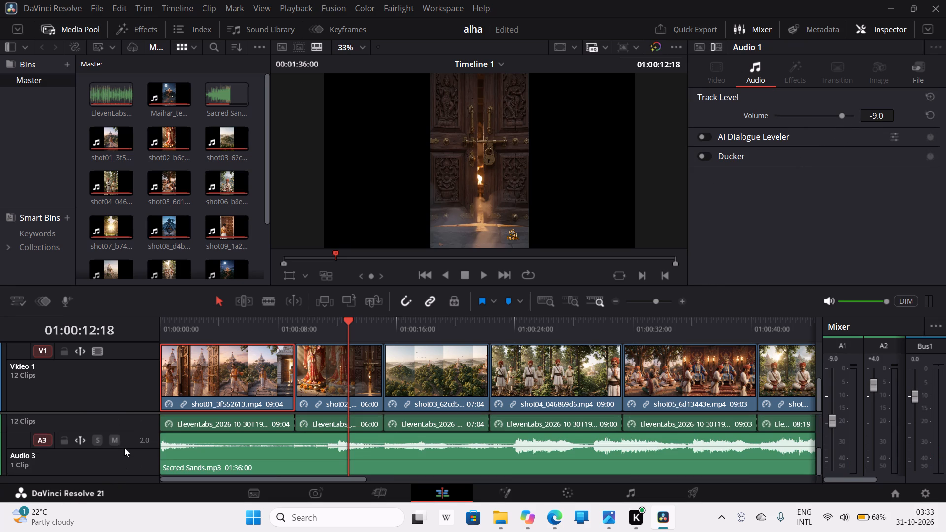
{"action": "left_click", "coordinate": [136, 421]}
{"action": "left_click", "coordinate": [881, 117]}
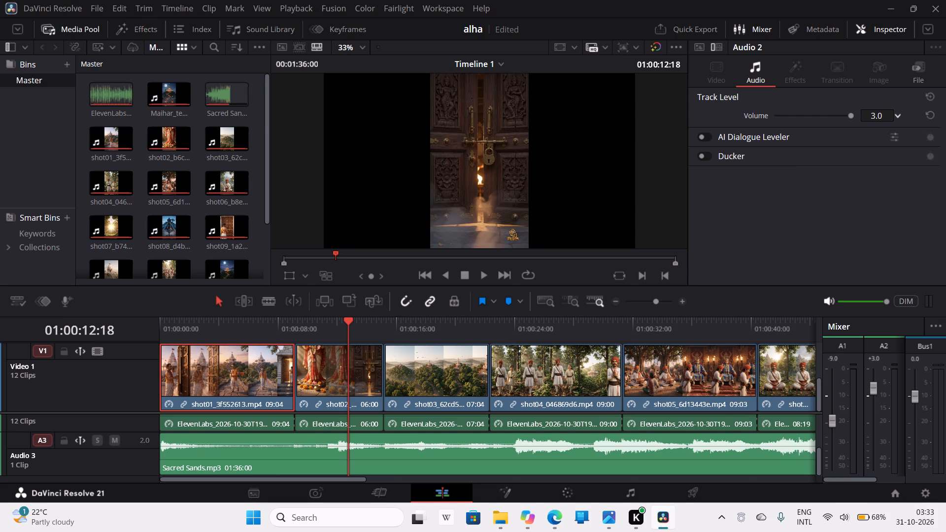
Play the timeline again from its start to check the voice-over level against the shot audio and music.
{"action": "left_click_drag", "start_coordinate": [345, 323], "coordinate": [202, 327]}
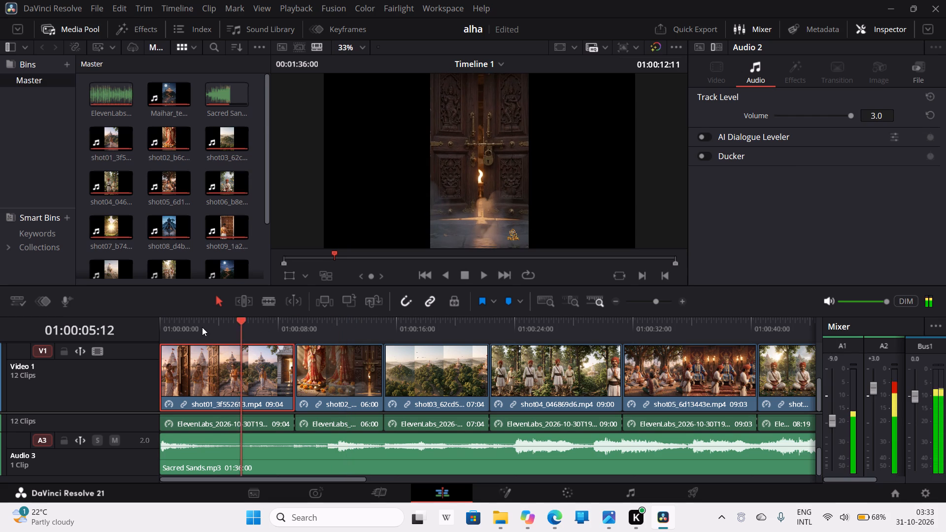
{"action": "left_click_drag", "start_coordinate": [202, 327], "coordinate": [140, 329]}
{"action": "left_click", "coordinate": [479, 275]}
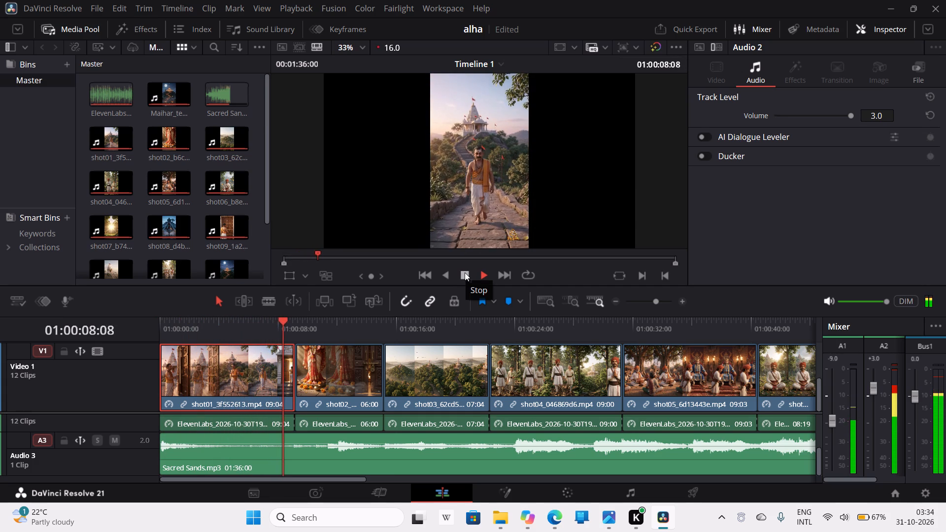
Review the short in full-screen view, restarting playback from the beginning of the timeline.
{"action": "key", "text": "ctrl+f"}
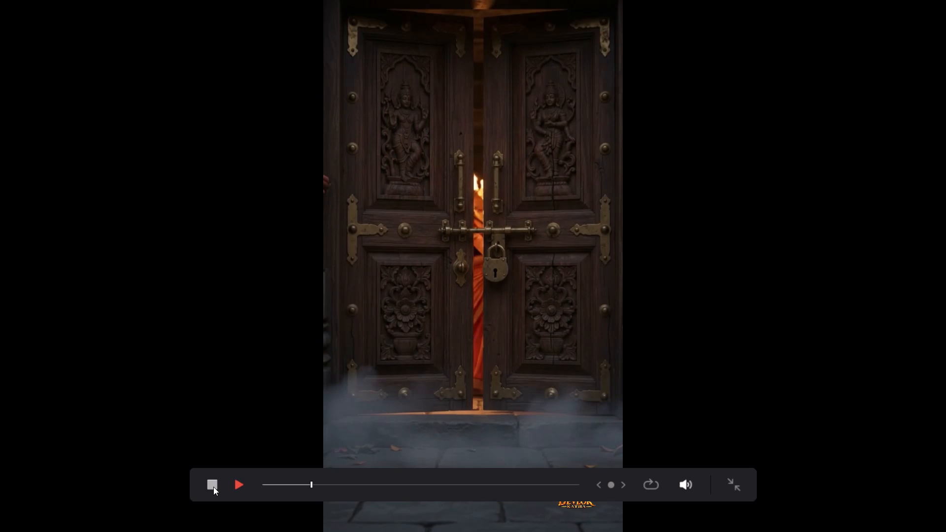
{"action": "left_click", "coordinate": [213, 487]}
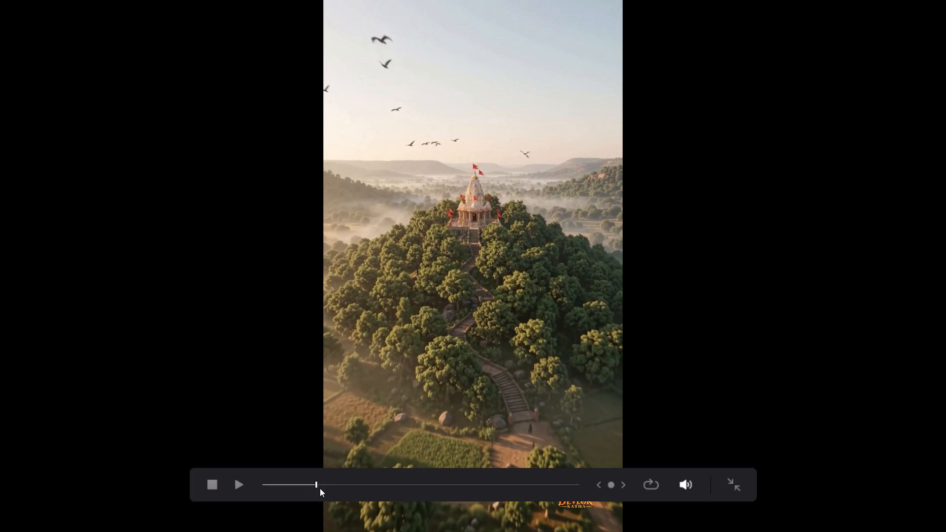
{"action": "left_click_drag", "start_coordinate": [314, 484], "coordinate": [241, 473]}
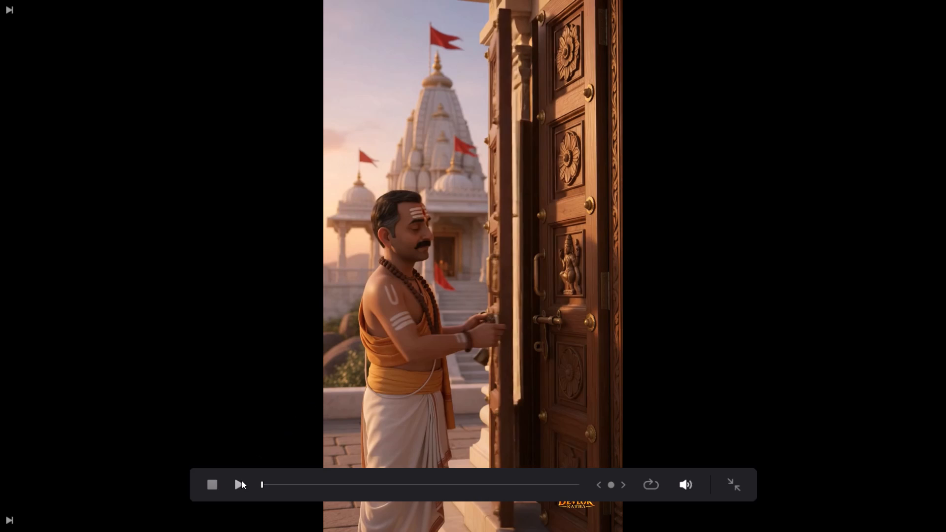
{"action": "left_click", "coordinate": [241, 480]}
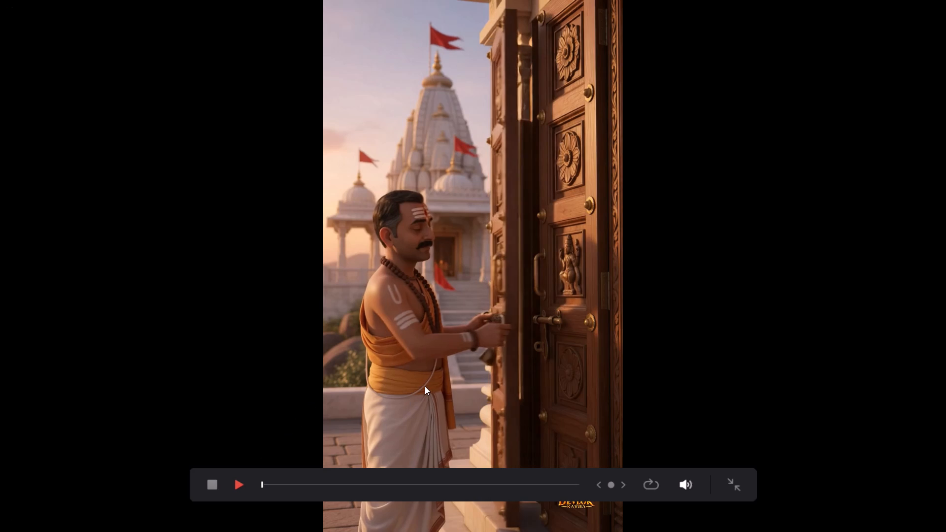
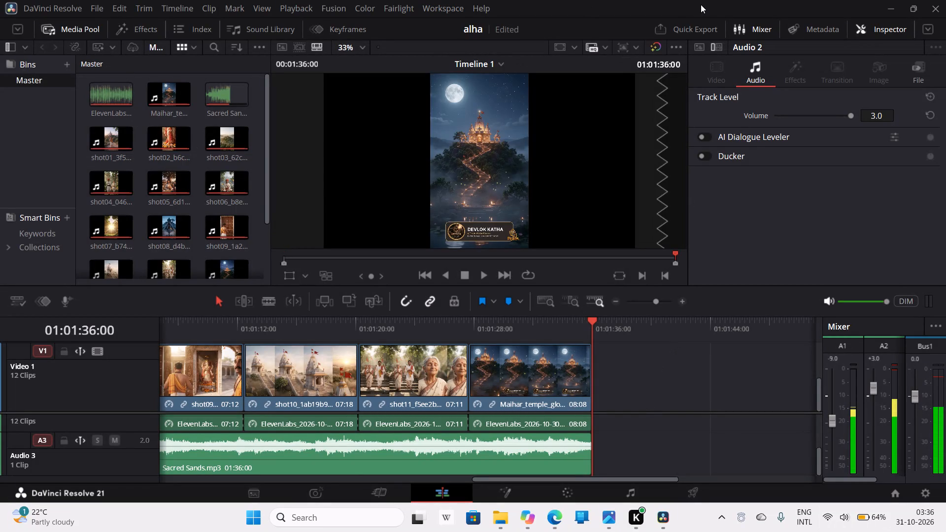
Start a Quick Export of the finished Timeline 1.
{"action": "left_click", "coordinate": [689, 23]}
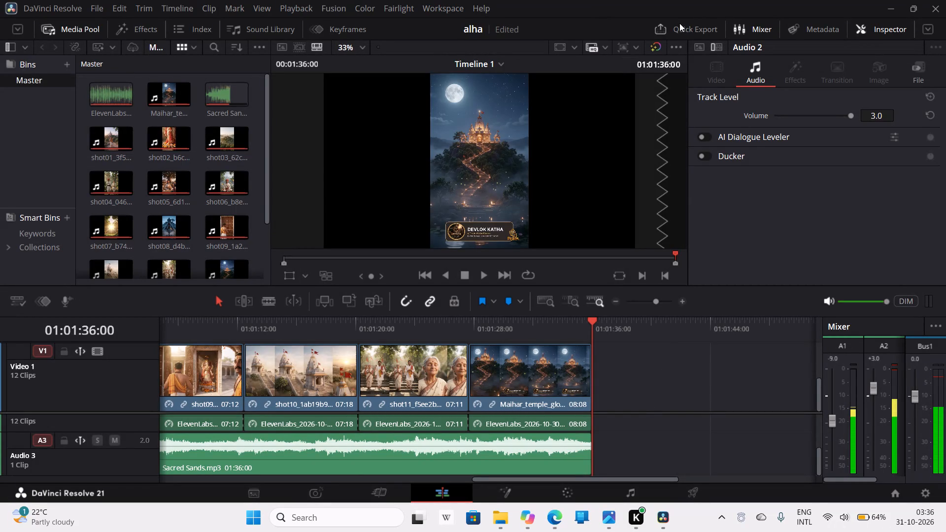